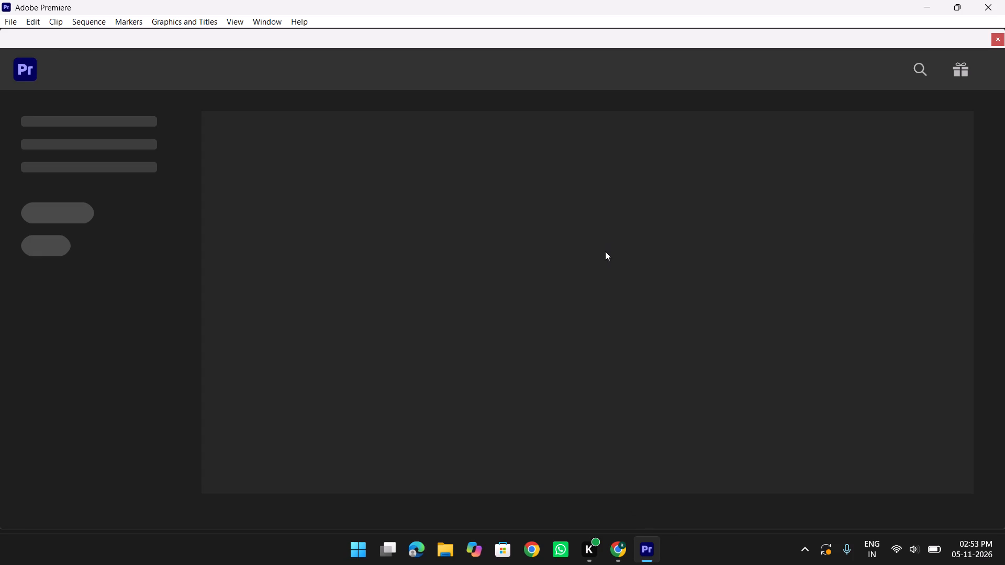
# Open the recent project Griffmass practice and dismiss the missing-media prompt without relinking throw MEMe.mp4.
pyautogui.scroll(-3, 372, 311)
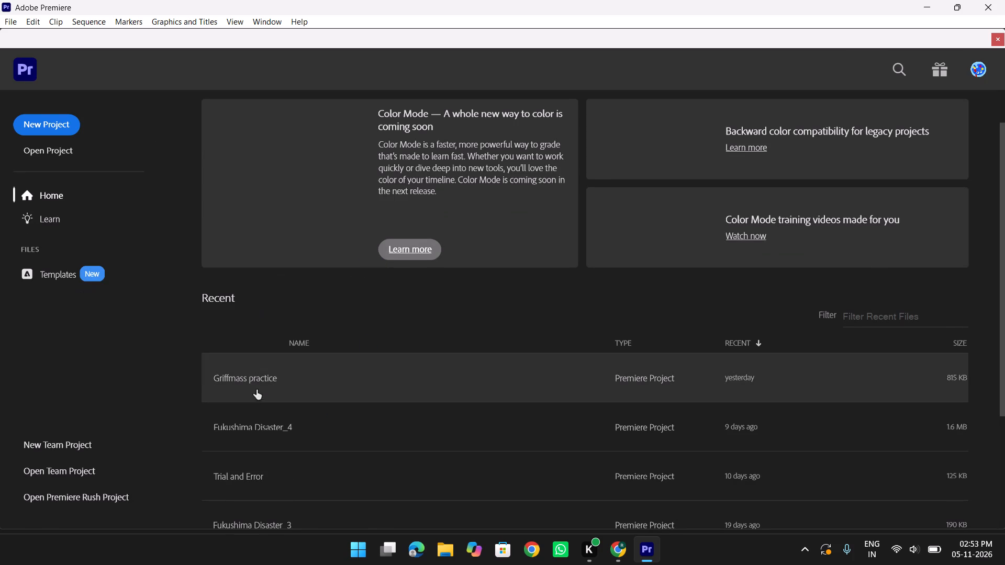
pyautogui.scroll(-5, 252, 260)
pyautogui.scroll(5, 260, 284)
pyautogui.click(307, 386)
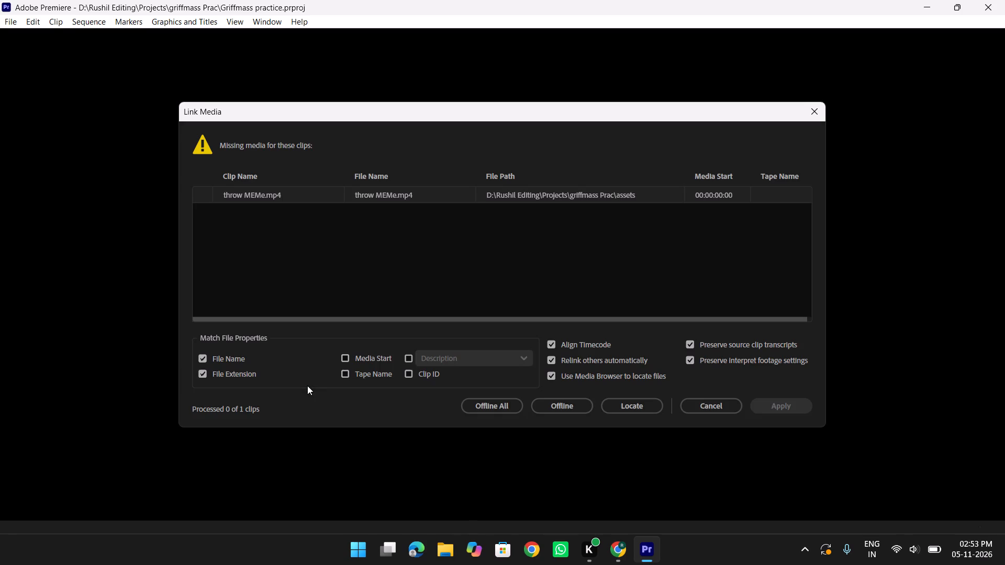
pyautogui.click(694, 395)
pyautogui.click(699, 402)
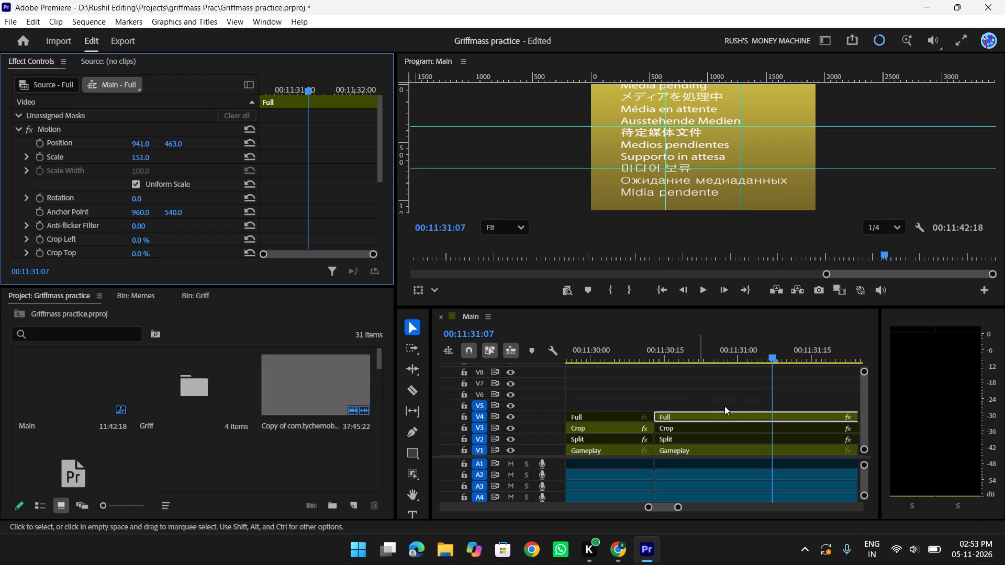
# Play back the Main sequence from its beginning through the end of the Upcoming clip to review the intro.
pyautogui.press('y')
pyautogui.press('y')
pyautogui.press('y')
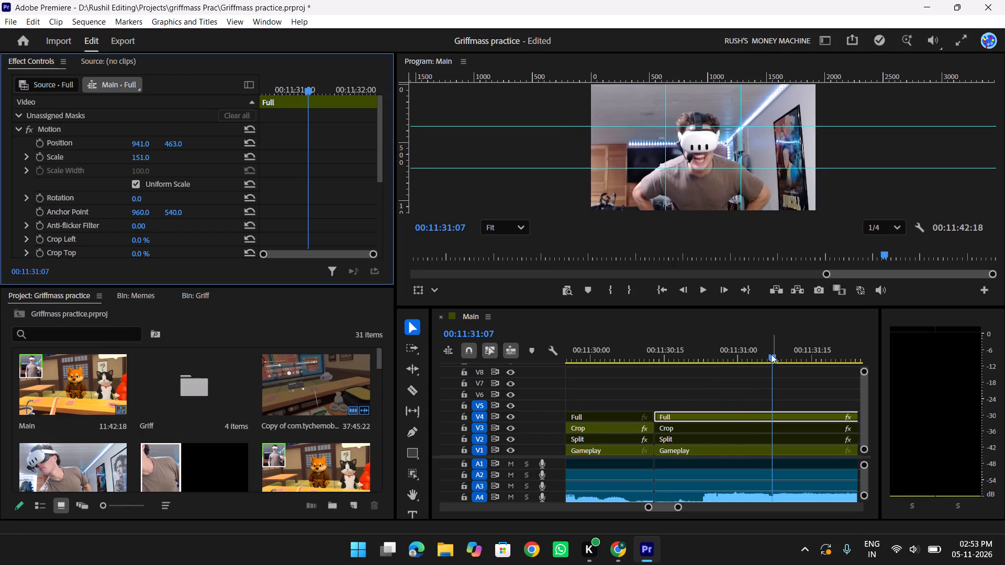
pyautogui.moveTo(769, 351); pyautogui.dragTo(656, 356)
pyautogui.press('y')
pyautogui.press('y')
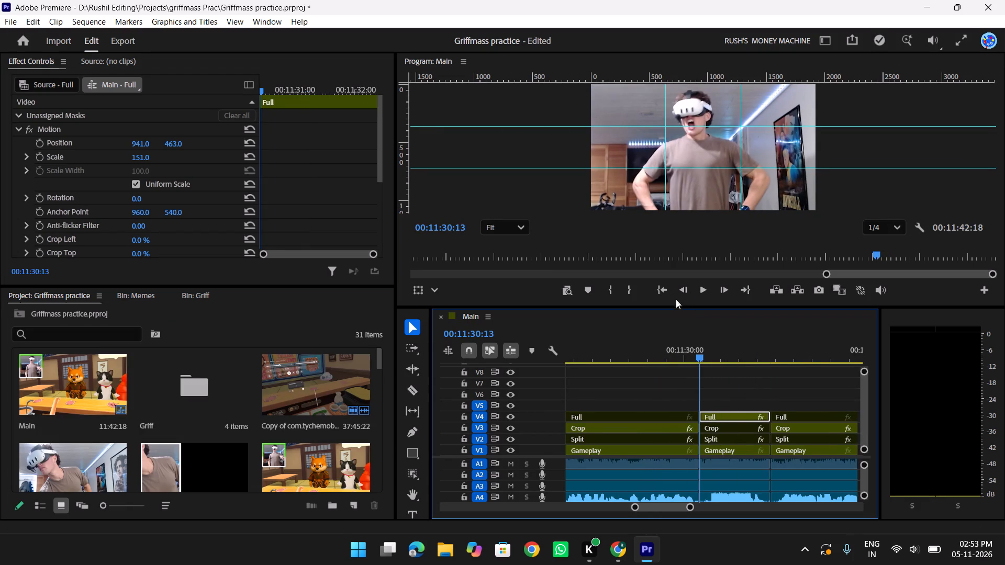
pyautogui.click(653, 286)
pyautogui.click(665, 290)
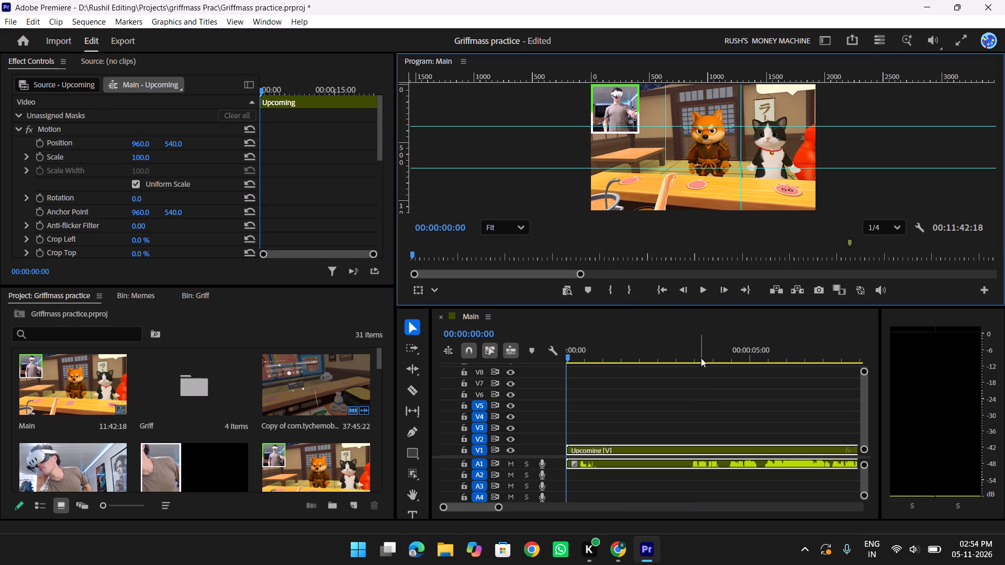
pyautogui.press('space')
pyautogui.scroll(-3, 701, 358)
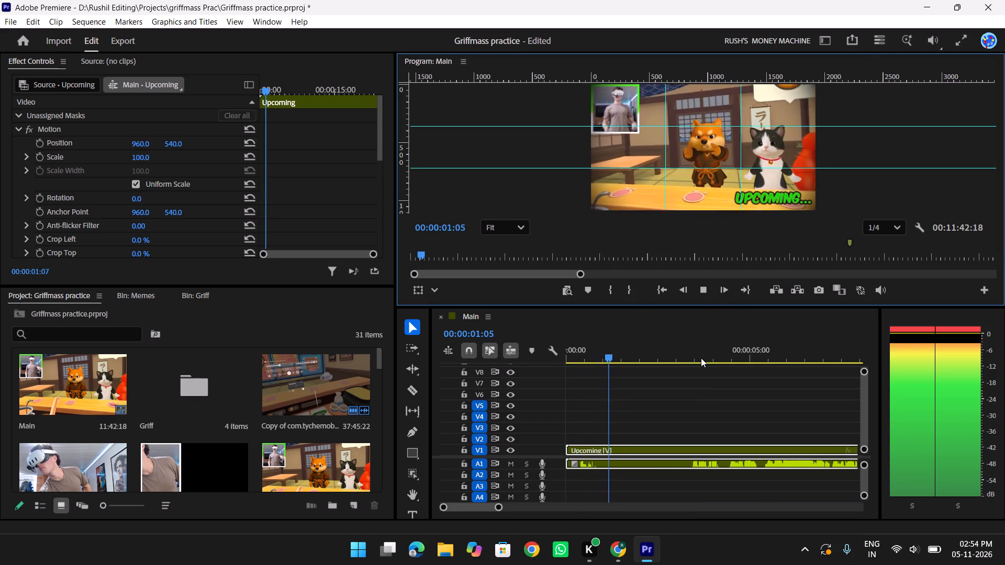
pyautogui.scroll(-5, 701, 358)
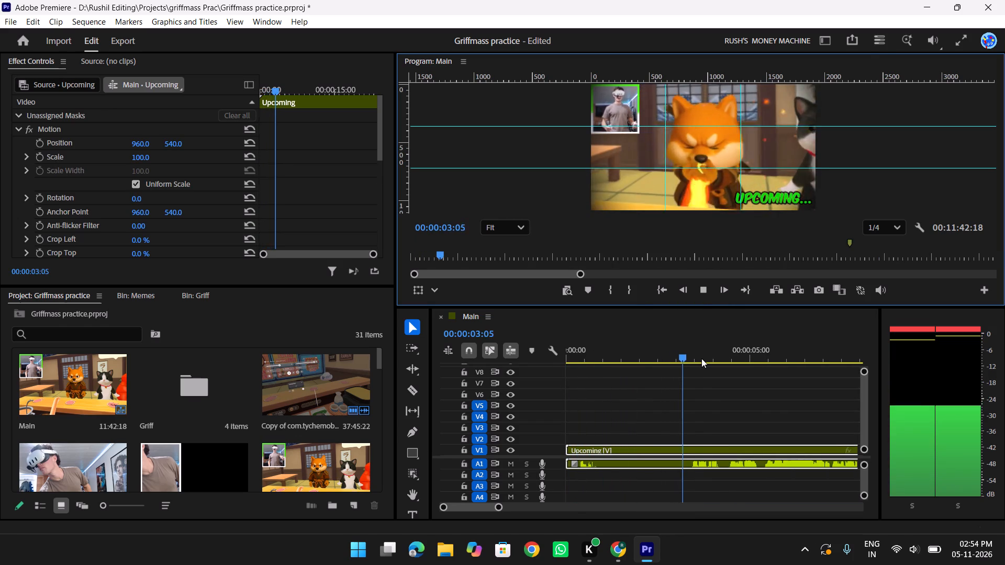
pyautogui.press('y')
pyautogui.press('y')
pyautogui.click(808, 410)
pyautogui.press('y')
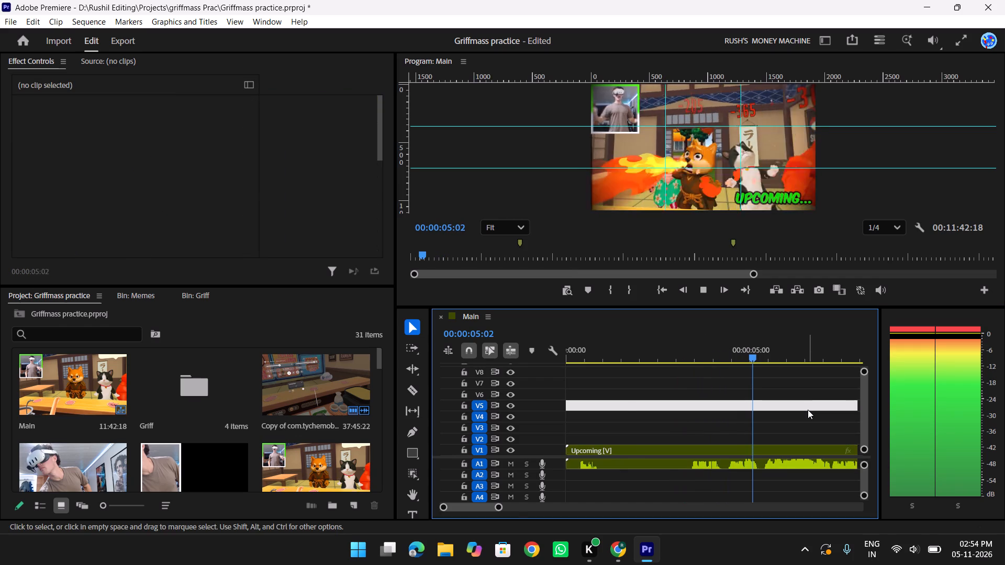
pyautogui.press('y')
pyautogui.press('y')
pyautogui.press('y')
pyautogui.press('y')
pyautogui.press('y')
pyautogui.press('y')
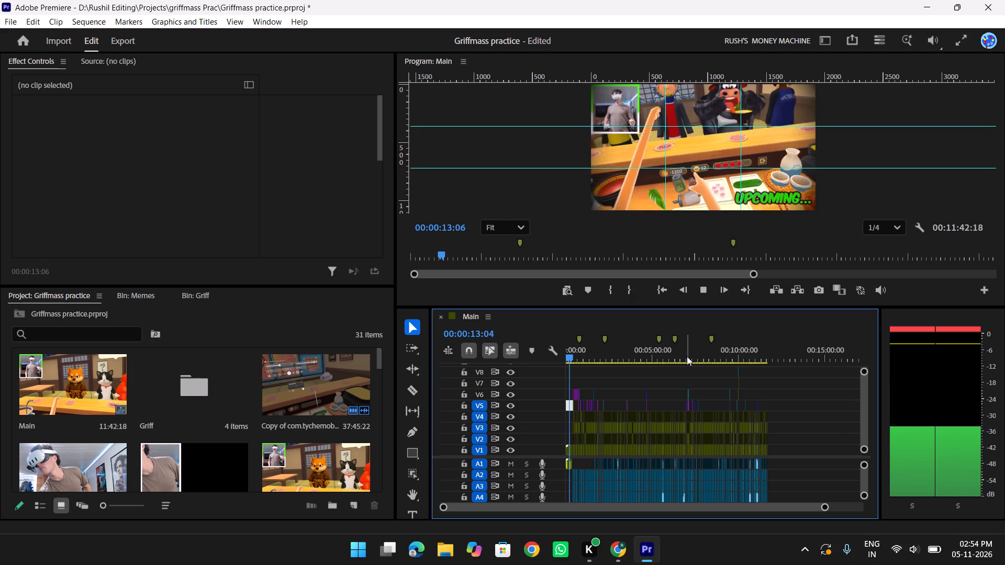
pyautogui.press('t')
pyautogui.press('t')
pyautogui.write('ttt')
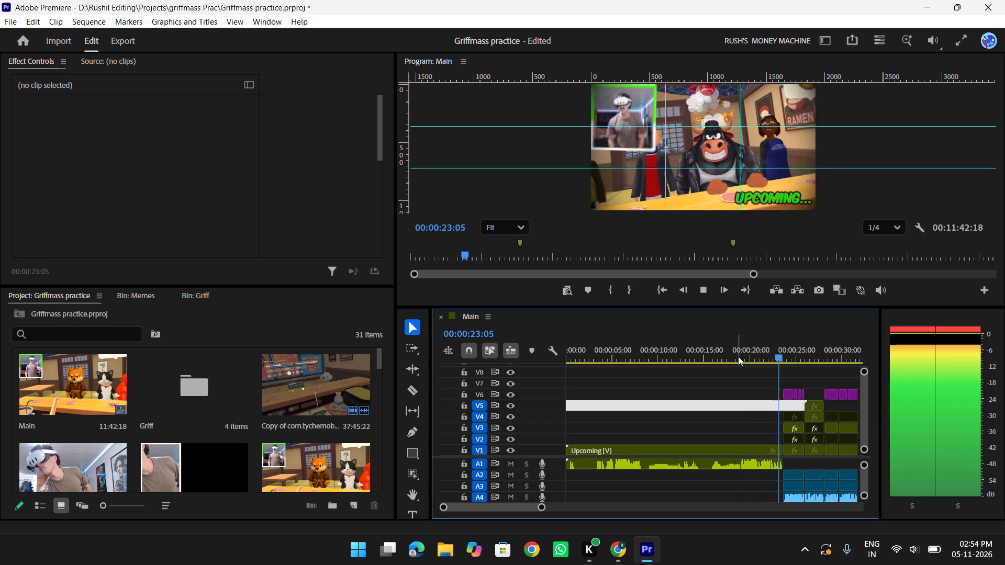
pyautogui.press('space')
pyautogui.click(738, 382)
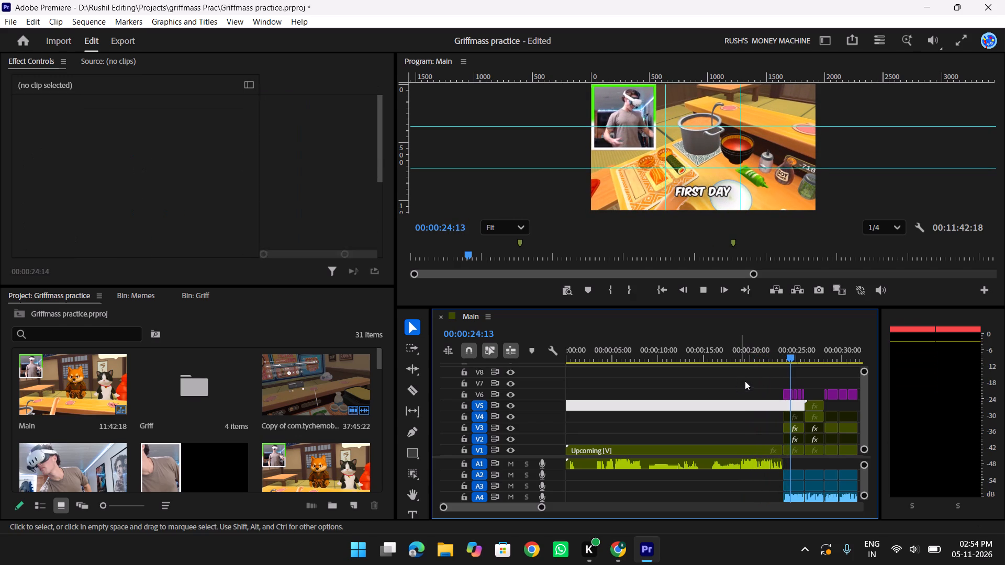
# Move the playhead to 00:00:23:19, at the cut between the Upcoming clip and the first gameplay section.
pyautogui.moveTo(790, 357); pyautogui.dragTo(781, 358)
pyautogui.write('tttt')
pyautogui.moveTo(725, 355); pyautogui.dragTo(750, 355)
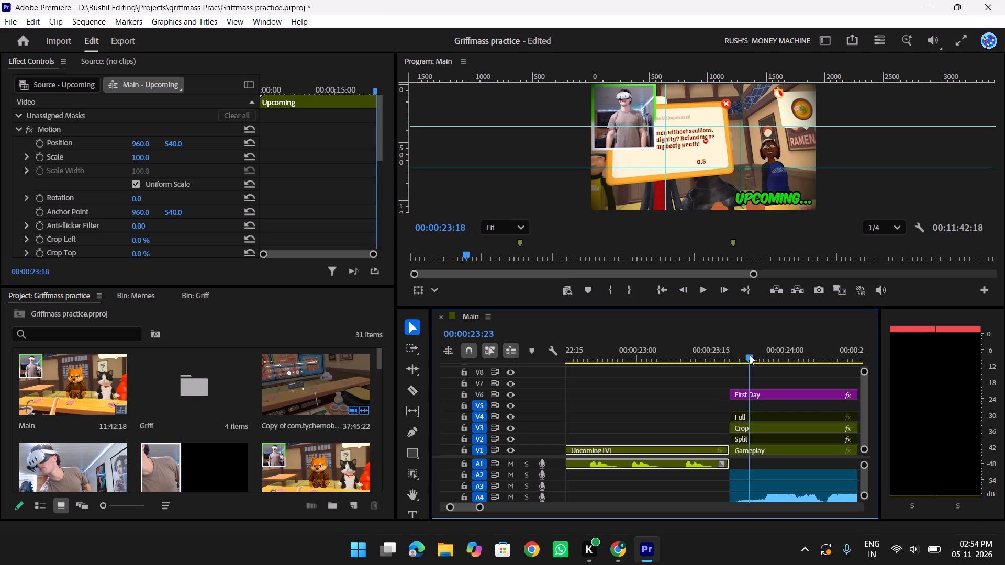
pyautogui.moveTo(750, 355); pyautogui.dragTo(730, 358)
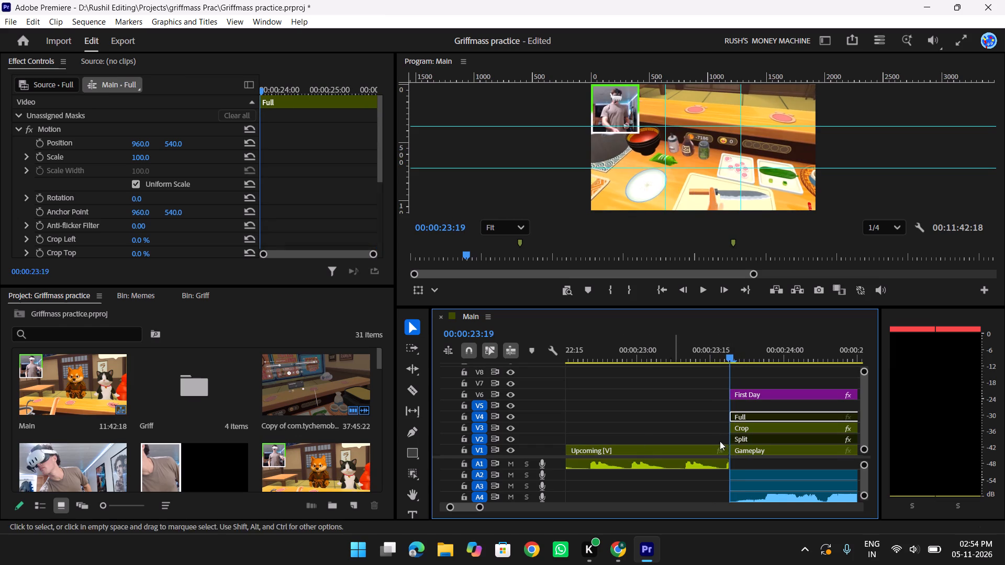
# Give the timeline's video tracks more height and widen the timeline by narrowing the project and tools areas.
pyautogui.scroll(4, 296, 434)
pyautogui.moveTo(549, 456); pyautogui.dragTo(545, 475)
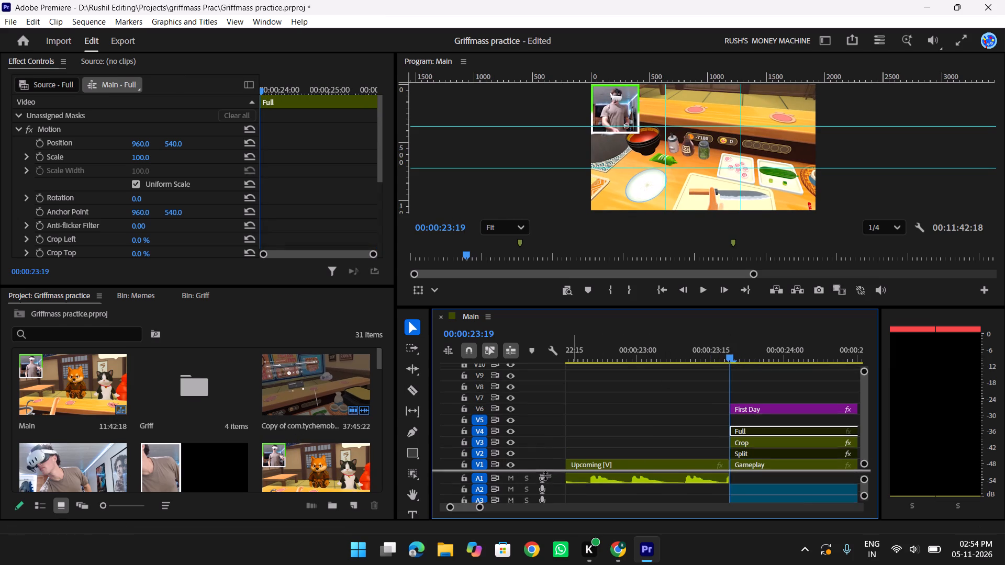
pyautogui.moveTo(545, 475); pyautogui.dragTo(544, 484)
pyautogui.moveTo(394, 395); pyautogui.dragTo(271, 409)
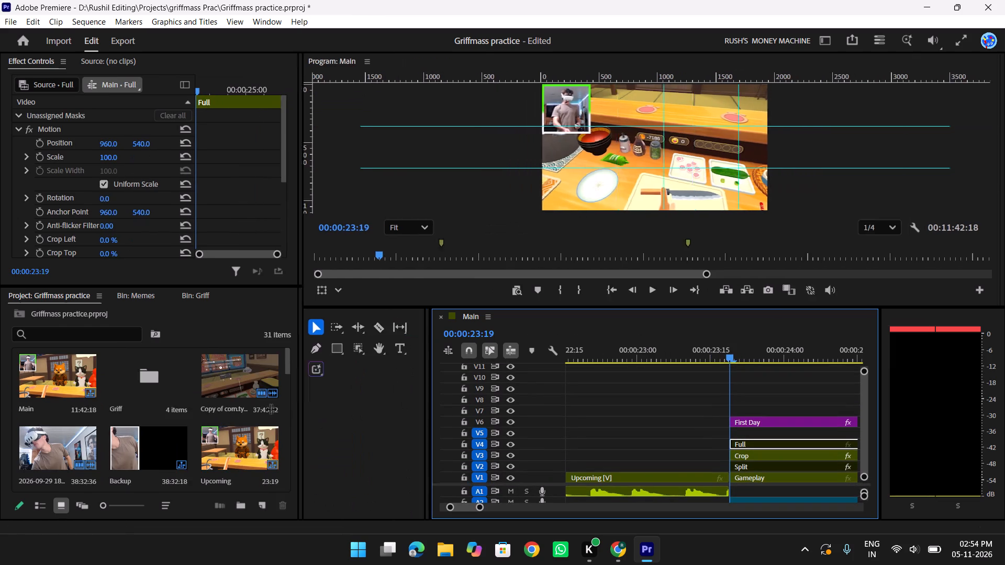
pyautogui.moveTo(271, 409); pyautogui.dragTo(282, 409)
pyautogui.scroll(-5, 128, 430)
pyautogui.scroll(1, 140, 431)
pyautogui.scroll(-8, 141, 431)
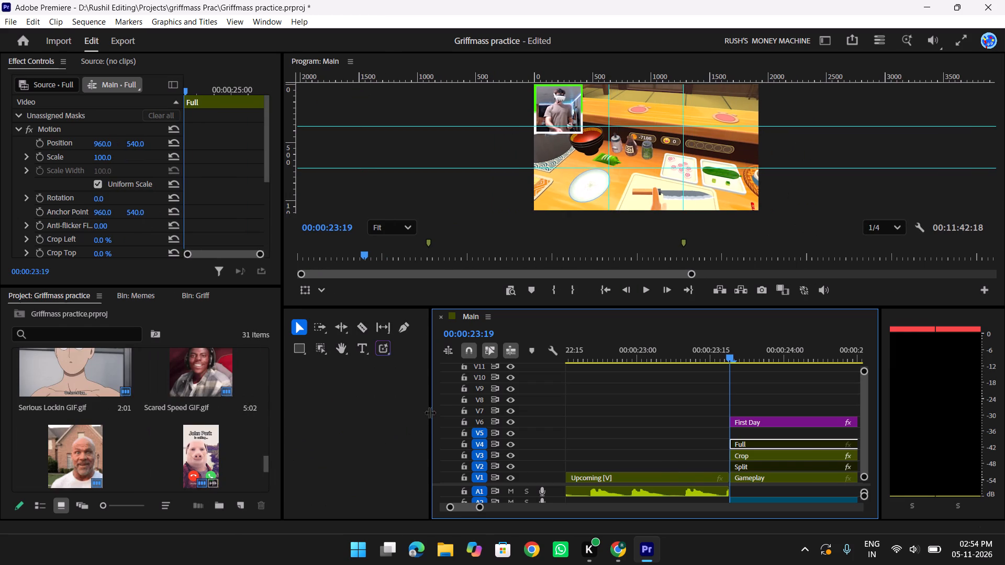
pyautogui.moveTo(430, 412); pyautogui.dragTo(283, 421)
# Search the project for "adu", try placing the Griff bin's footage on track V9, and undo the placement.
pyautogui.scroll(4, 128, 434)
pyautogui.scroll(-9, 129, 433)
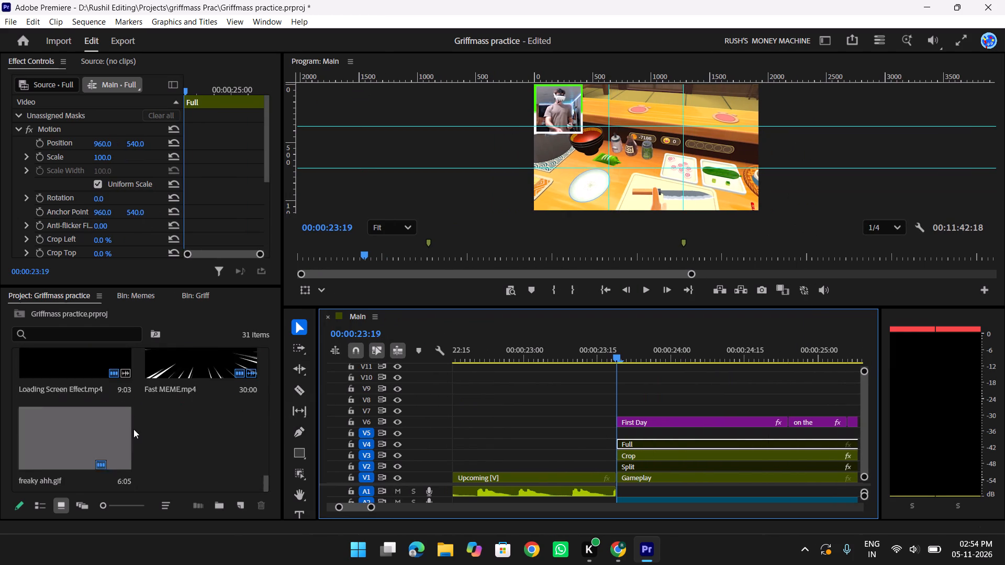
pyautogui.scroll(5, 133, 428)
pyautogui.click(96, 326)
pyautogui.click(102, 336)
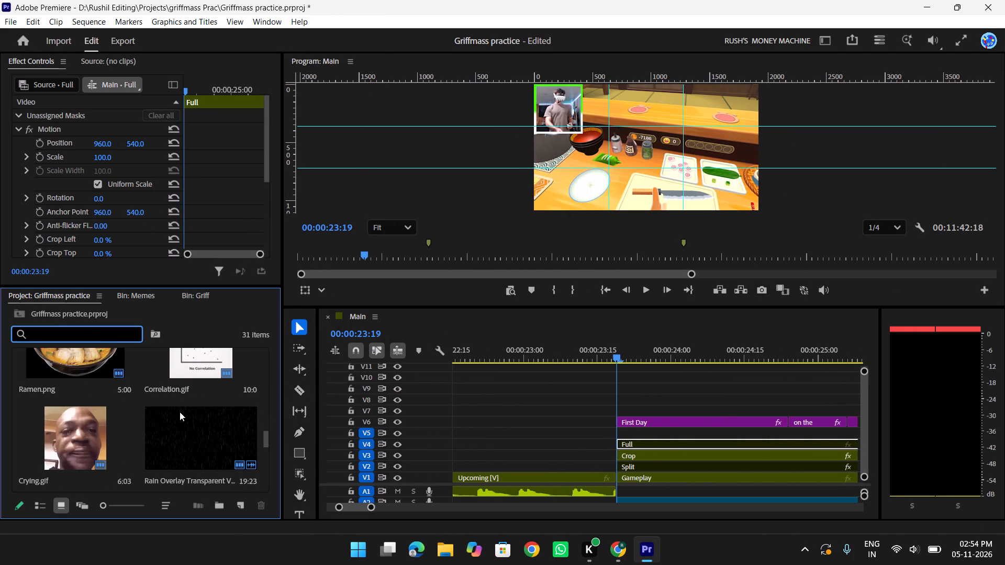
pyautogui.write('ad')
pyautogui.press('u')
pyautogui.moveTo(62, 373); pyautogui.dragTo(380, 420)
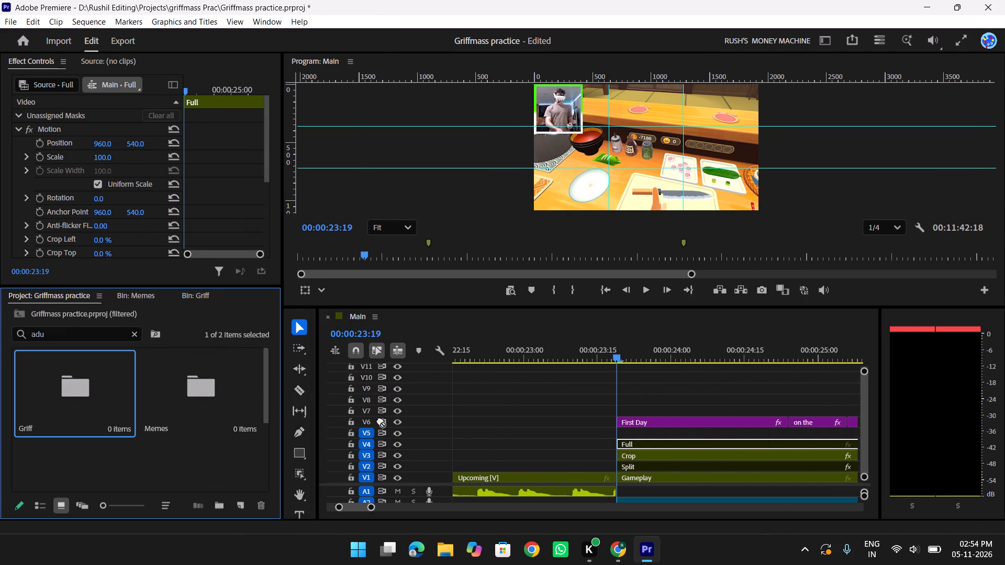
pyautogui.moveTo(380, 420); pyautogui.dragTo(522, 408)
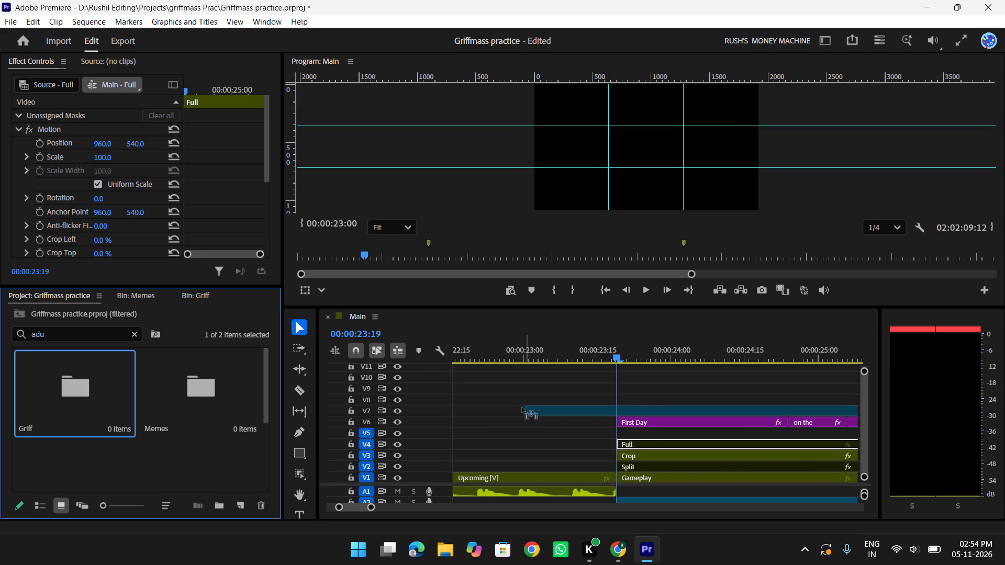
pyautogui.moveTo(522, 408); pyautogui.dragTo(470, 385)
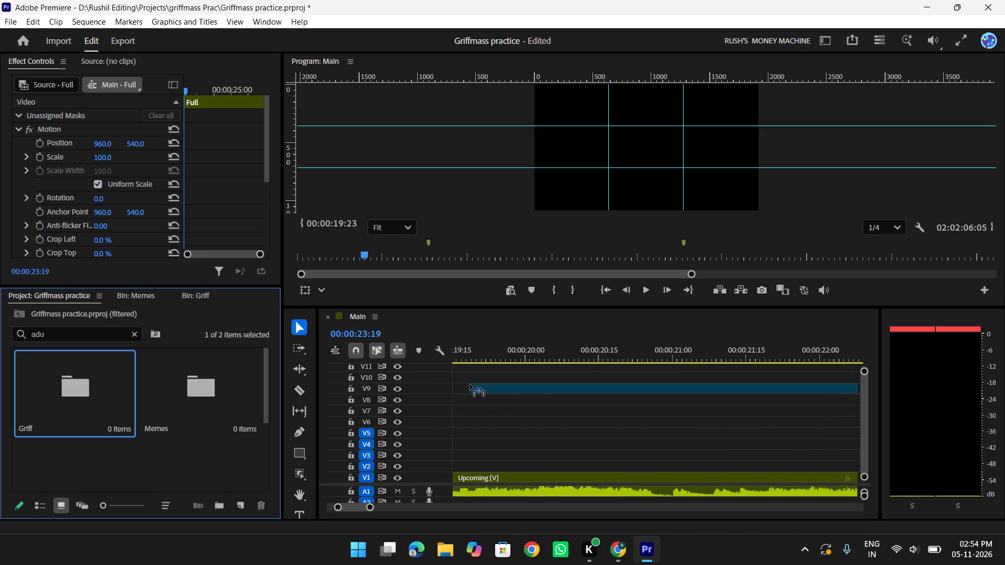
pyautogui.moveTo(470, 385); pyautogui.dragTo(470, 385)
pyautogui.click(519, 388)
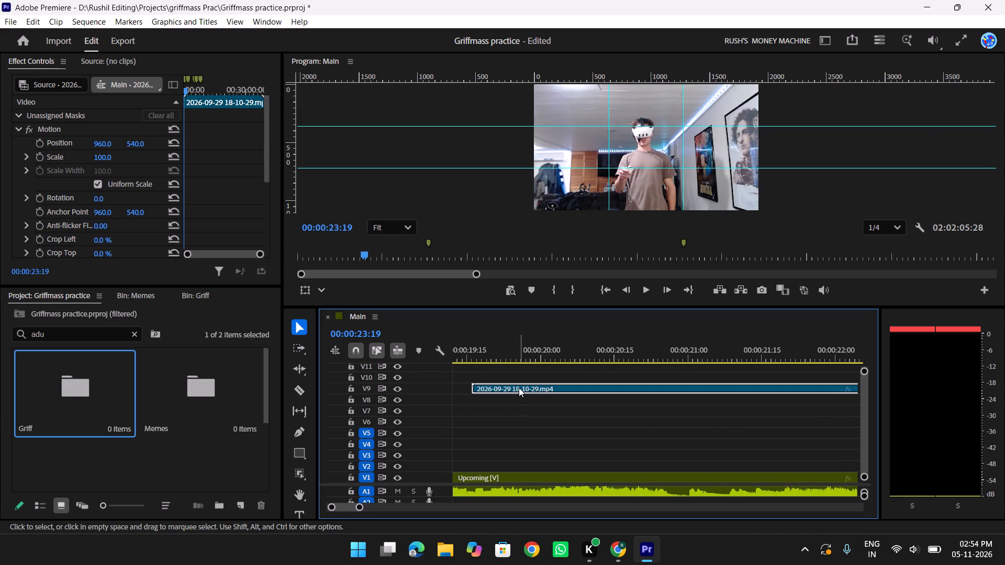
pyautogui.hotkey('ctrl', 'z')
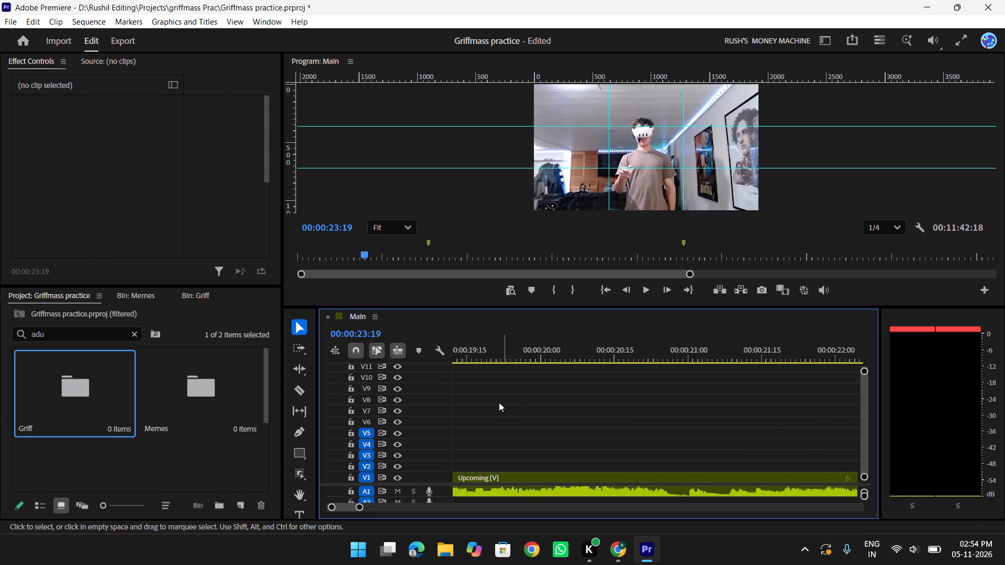
# Search the project for "ad" and place the Adjustment Layer on track V7 starting at 00:00:21:17, spanning the cut after the Upcoming clip.
pyautogui.moveTo(75, 332); pyautogui.dragTo(0, 342)
pyautogui.press('BackSpace')
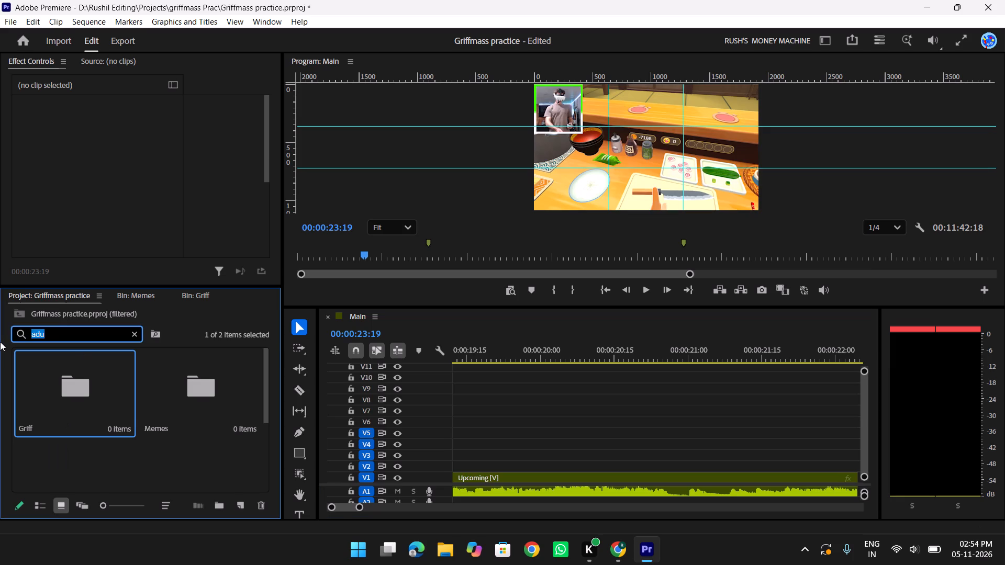
pyautogui.write('ad')
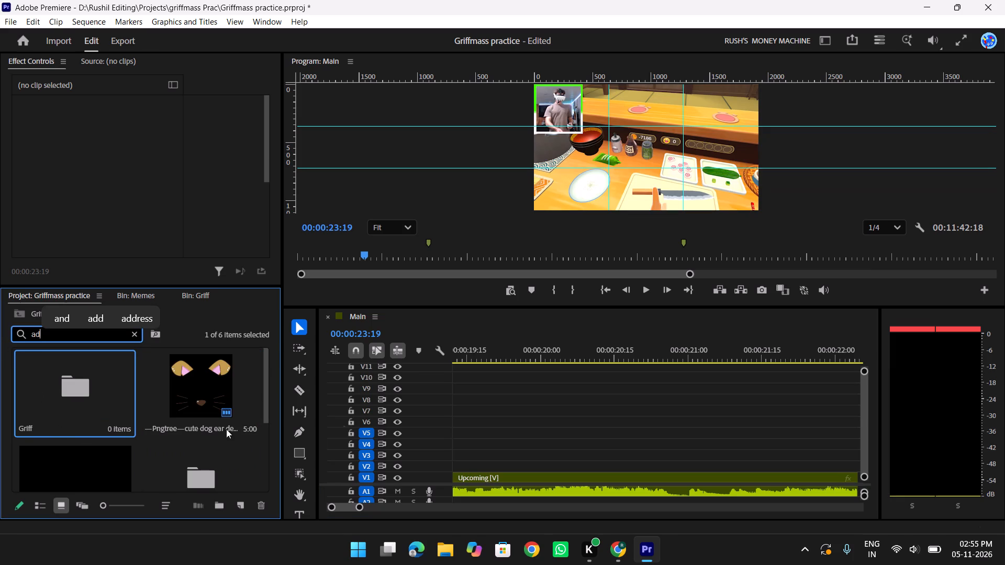
pyautogui.write('yy')
pyautogui.moveTo(745, 353); pyautogui.dragTo(773, 358)
pyautogui.write('yyyyytt')
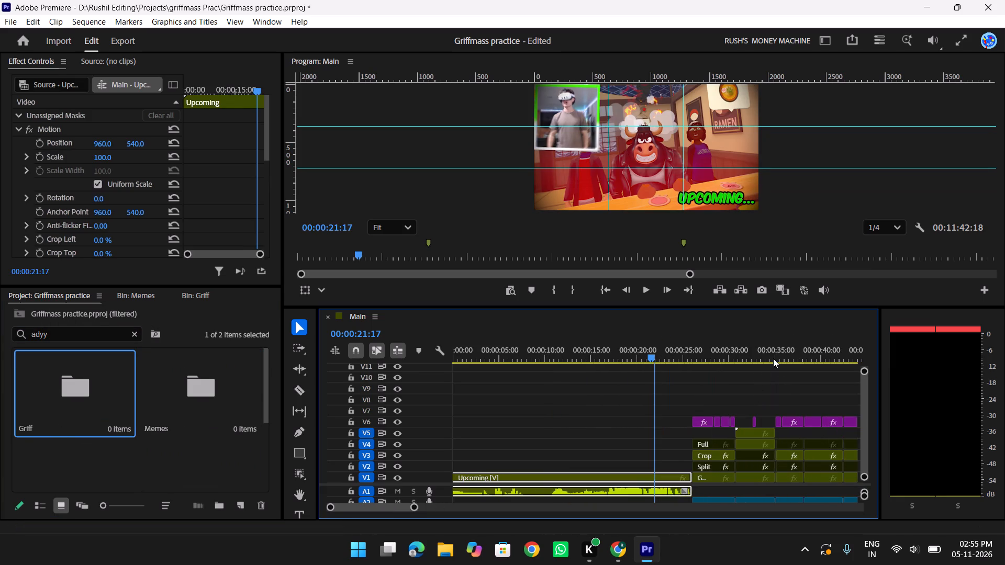
pyautogui.press('t')
pyautogui.click(61, 337)
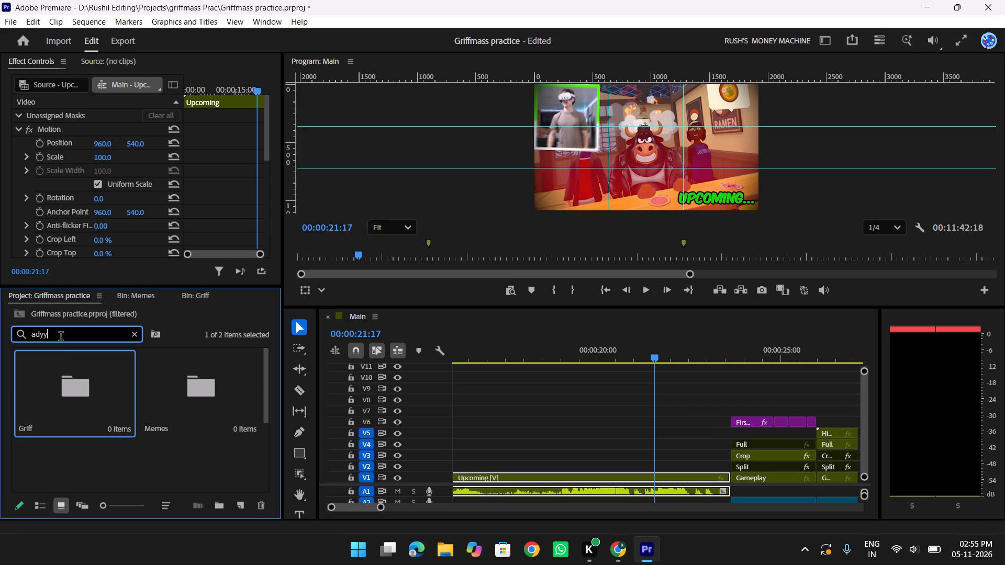
pyautogui.press('BackSpace')
pyautogui.press('BackSpace')
pyautogui.scroll(-4, 82, 427)
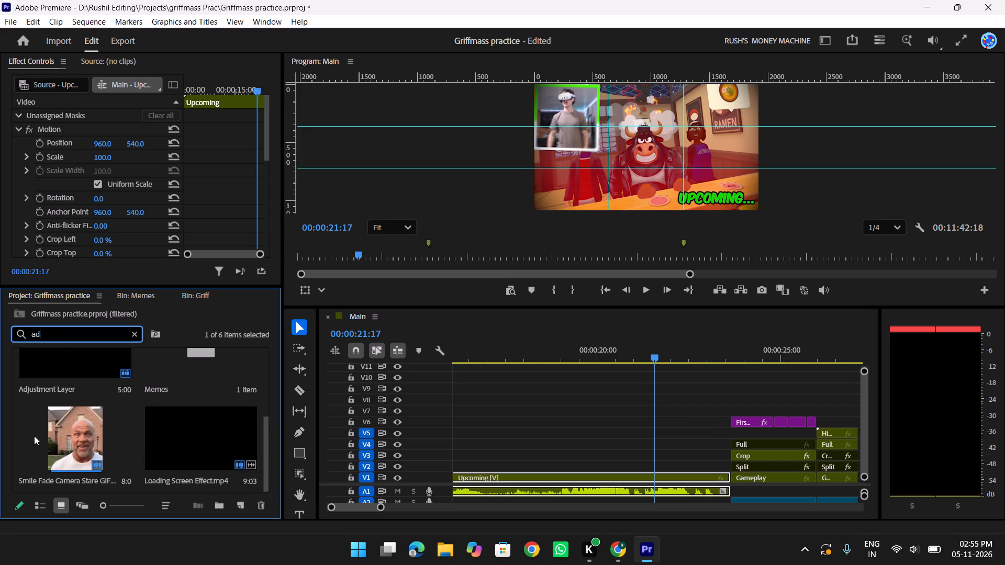
pyautogui.scroll(1, 80, 426)
pyautogui.moveTo(64, 451); pyautogui.dragTo(700, 403)
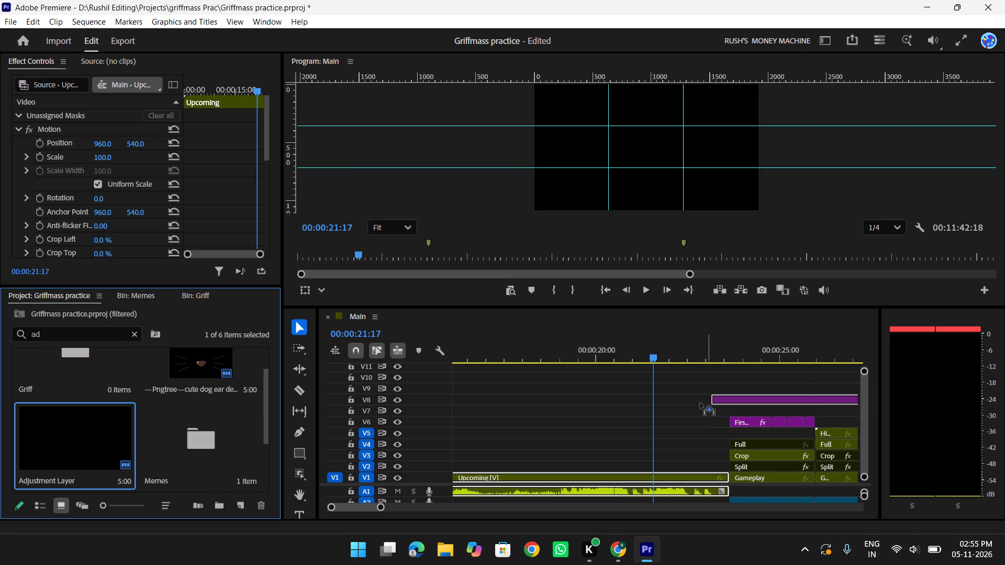
pyautogui.moveTo(700, 403); pyautogui.dragTo(665, 411)
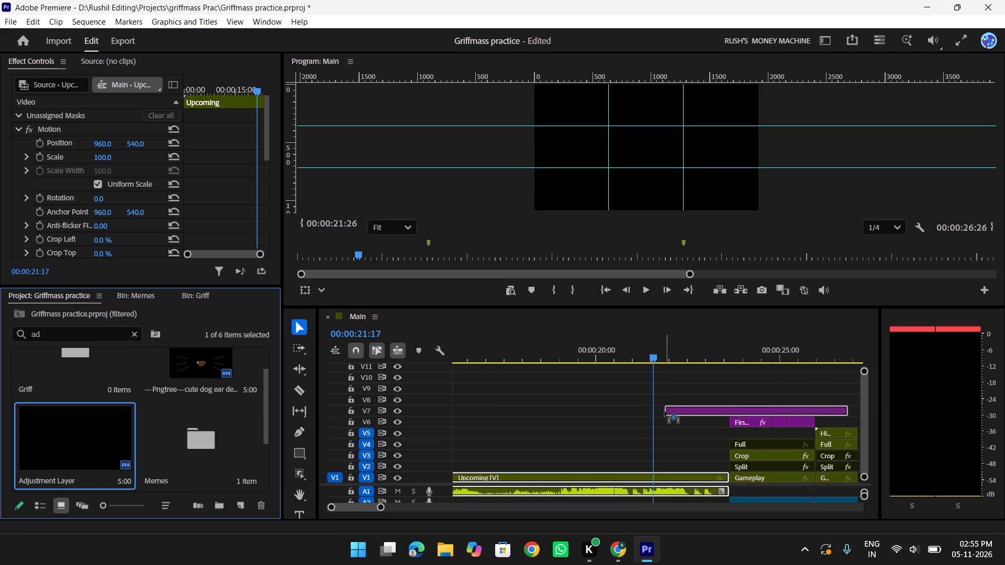
pyautogui.moveTo(665, 411); pyautogui.dragTo(649, 409)
# Cut the Adjustment Layer on V7 at 00:00:23:26, seven frames after the Upcoming clip ends, and delete the part after it.
pyautogui.moveTo(676, 351); pyautogui.dragTo(724, 360)
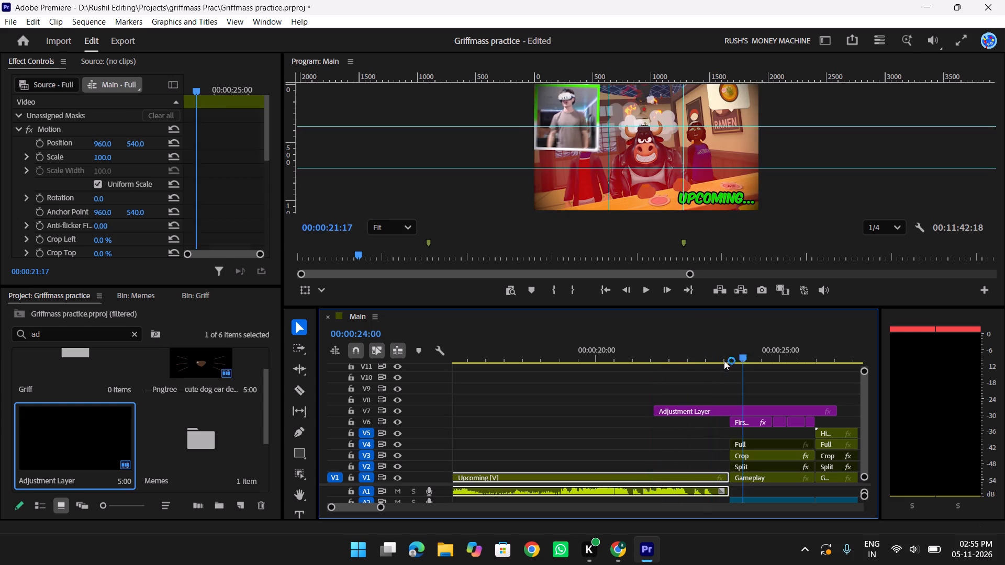
pyautogui.moveTo(724, 360); pyautogui.dragTo(725, 357)
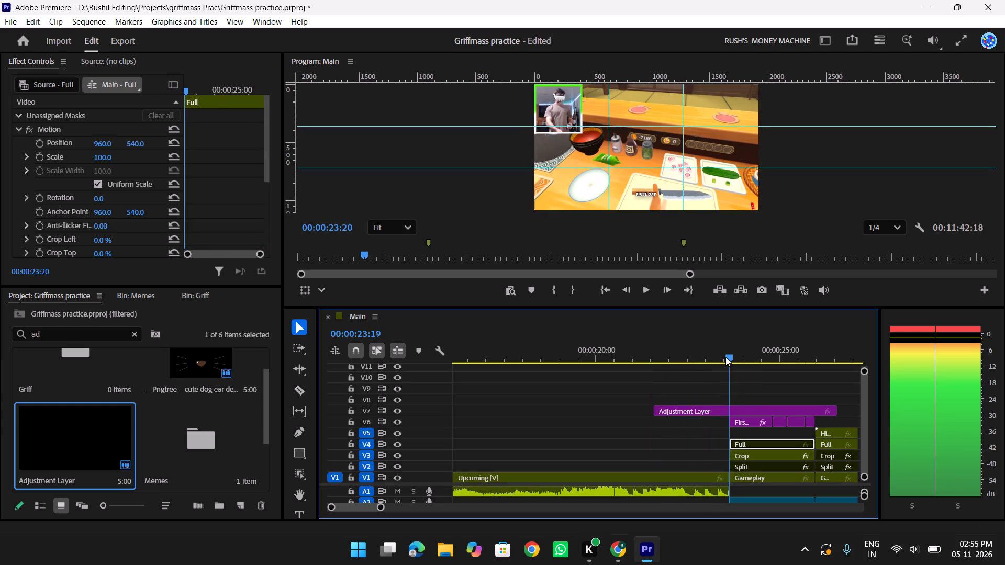
pyautogui.moveTo(725, 357); pyautogui.dragTo(727, 356)
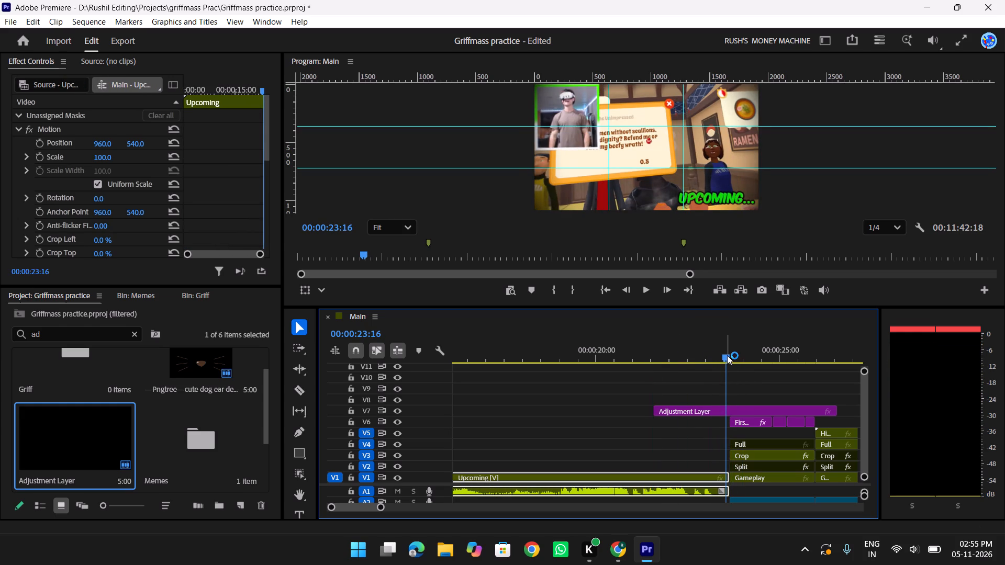
pyautogui.press('Right')
pyautogui.press('Right')
pyautogui.press('Right')
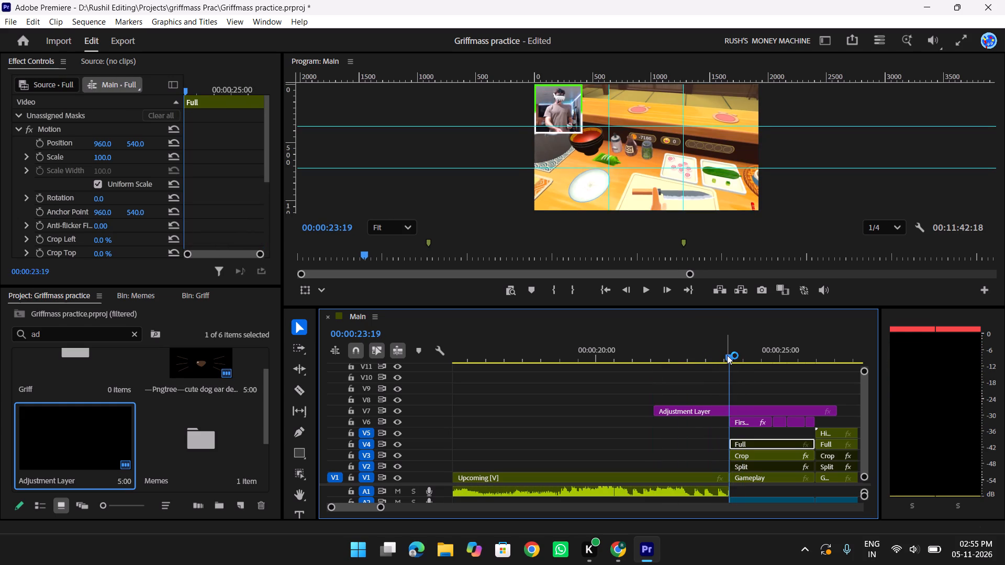
pyautogui.press('Right')
pyautogui.press('Right')
pyautogui.press('Right')
pyautogui.press('Right')
pyautogui.press('Right')
pyautogui.press('Right')
pyautogui.press('Right')
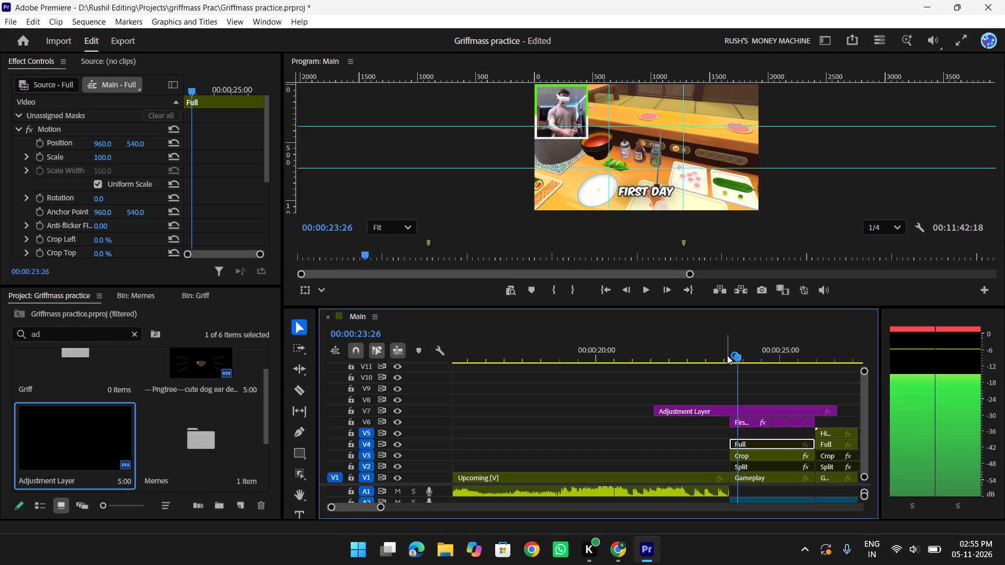
pyautogui.click(781, 408)
pyautogui.press('w')
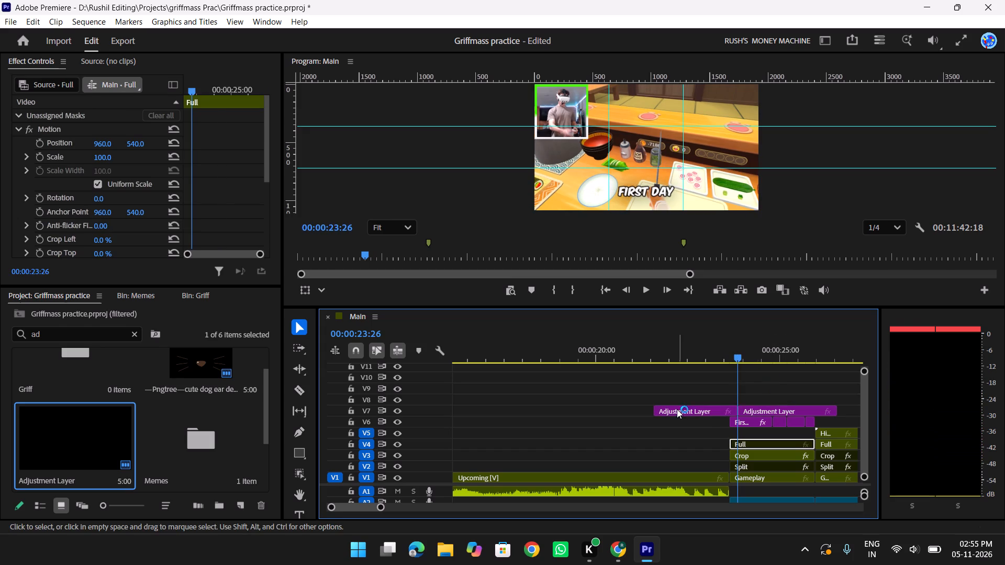
pyautogui.click(784, 410)
pyautogui.press('Delete')
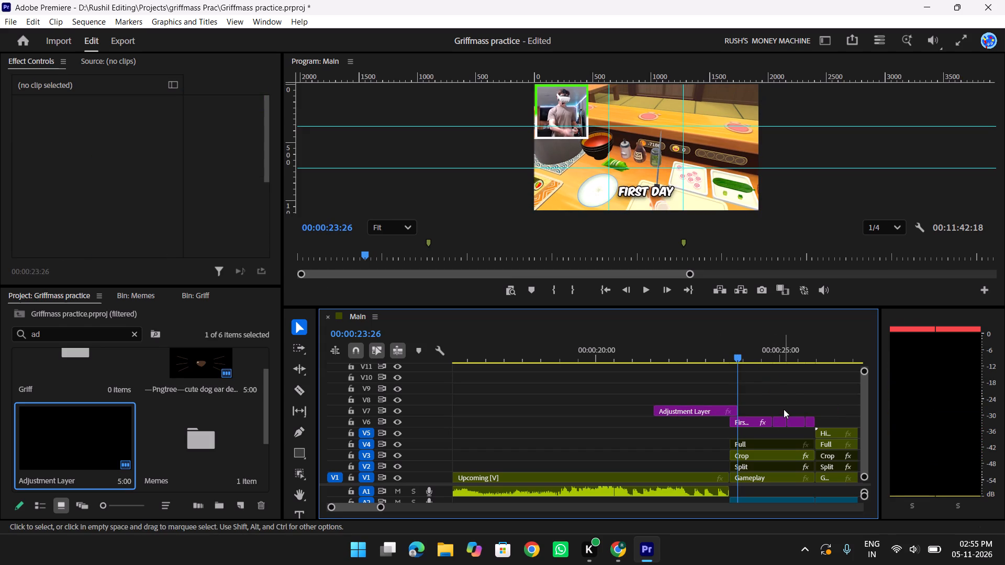
# Cut the Adjustment Layer on V7 at 00:00:23:12, seven frames before the Upcoming clip ends, and delete the part before it.
pyautogui.press('Left')
pyautogui.press('Left')
pyautogui.press('Left')
pyautogui.press('Left')
pyautogui.press('Left')
pyautogui.press('Left')
pyautogui.press('Left')
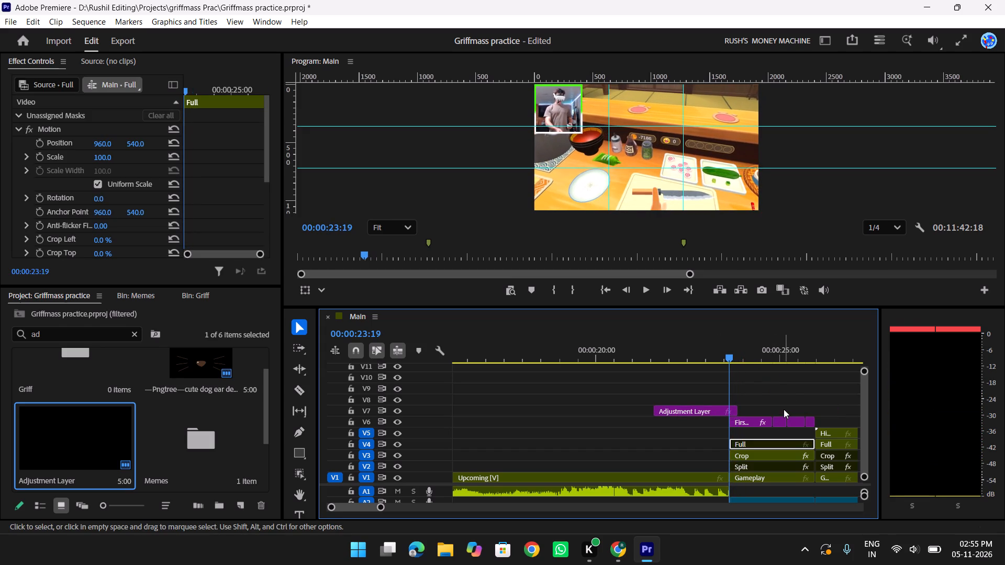
pyautogui.press('Left')
pyautogui.press('Left')
pyautogui.press('Left')
pyautogui.press('Left')
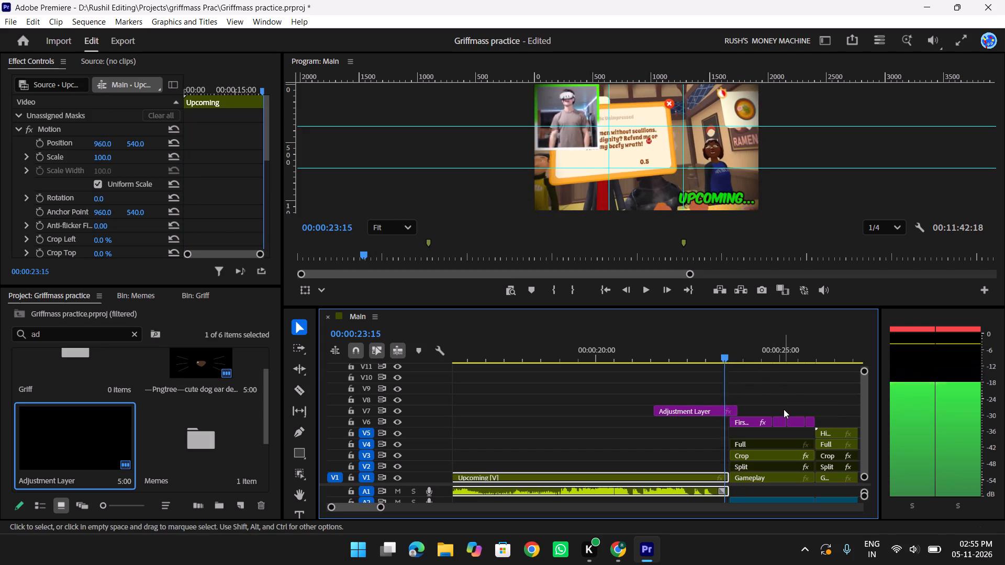
pyautogui.press('Left')
pyautogui.press('Left')
pyautogui.press('Left')
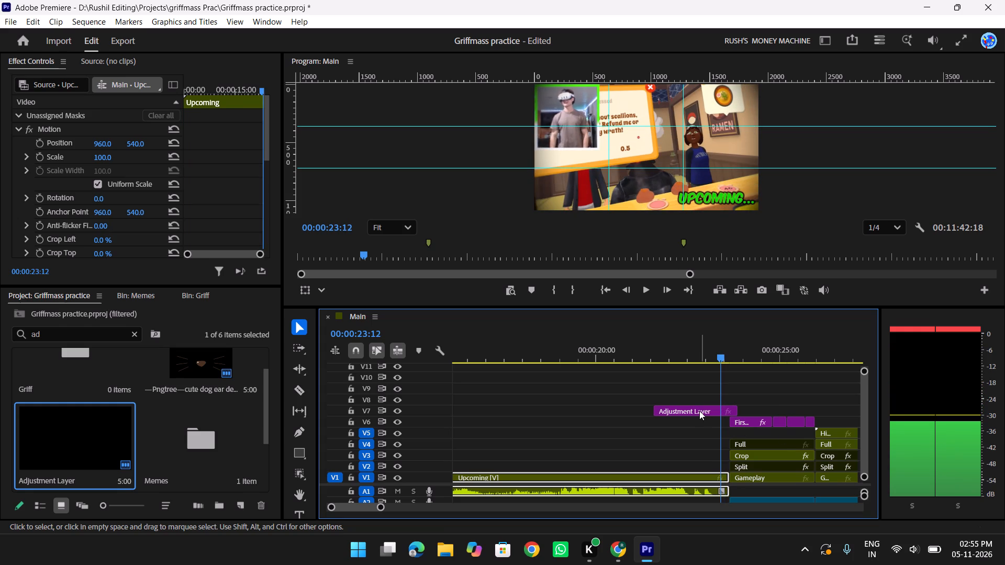
pyautogui.click(698, 411)
pyautogui.press('w')
pyautogui.click(696, 410)
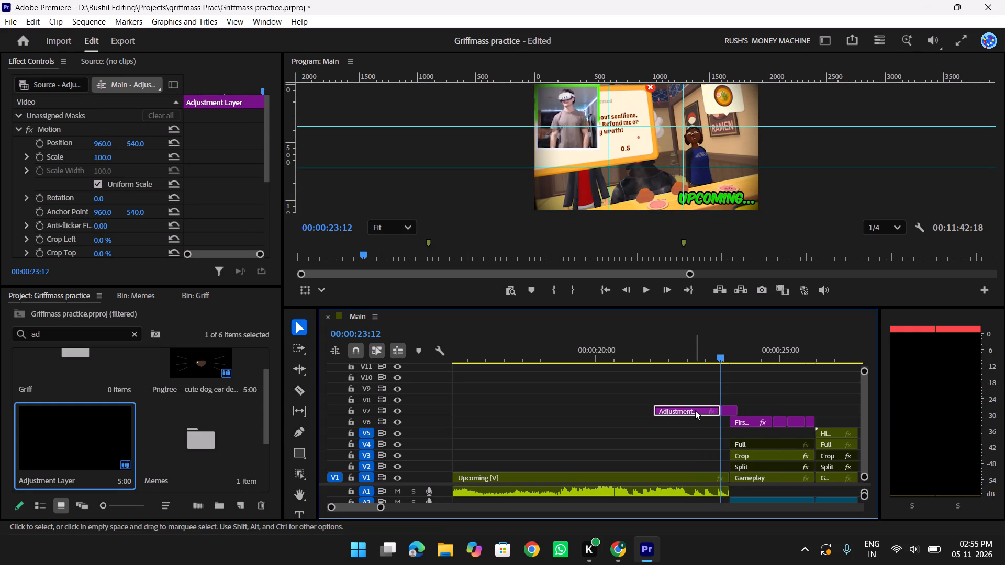
pyautogui.press('Delete')
# Search the effects for "shake" and apply the Malice Y Impact Shake Small preset to the trimmed Adjustment Layer on V7.
pyautogui.write('tt')
pyautogui.press('t')
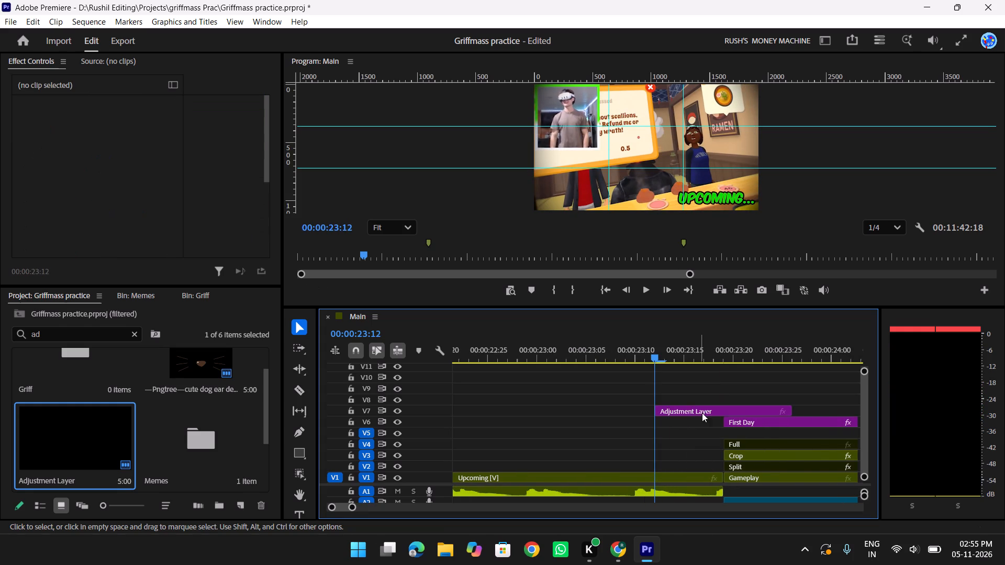
pyautogui.moveTo(663, 340); pyautogui.dragTo(727, 348)
pyautogui.click(698, 405)
pyautogui.hotkey('shift', 'z')
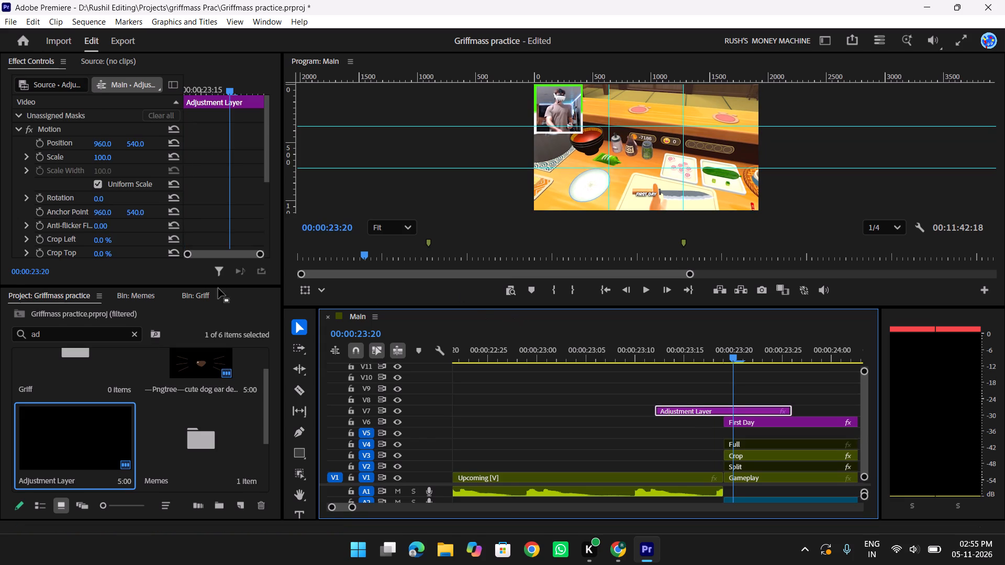
pyautogui.click(288, 352)
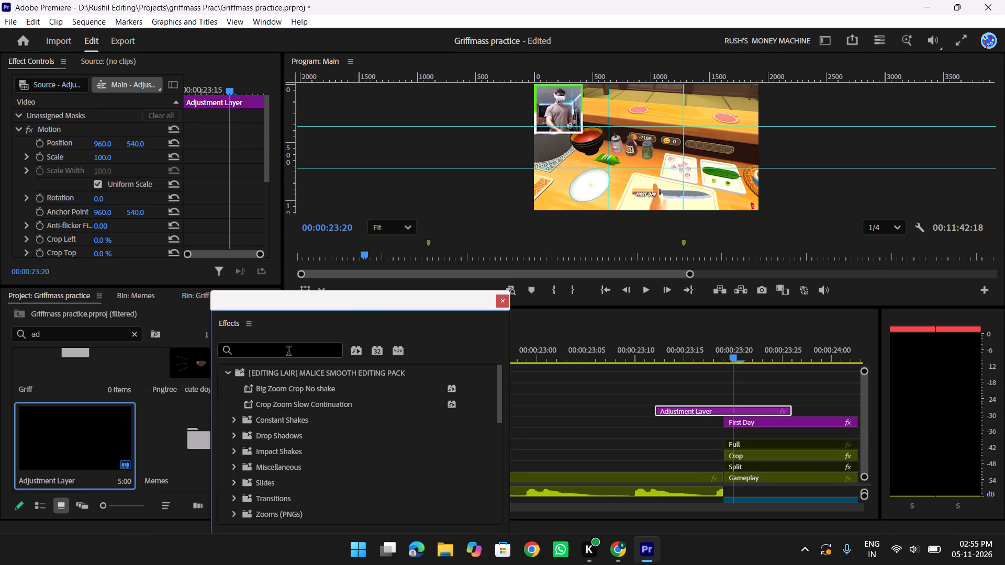
pyautogui.write('shake Tr')
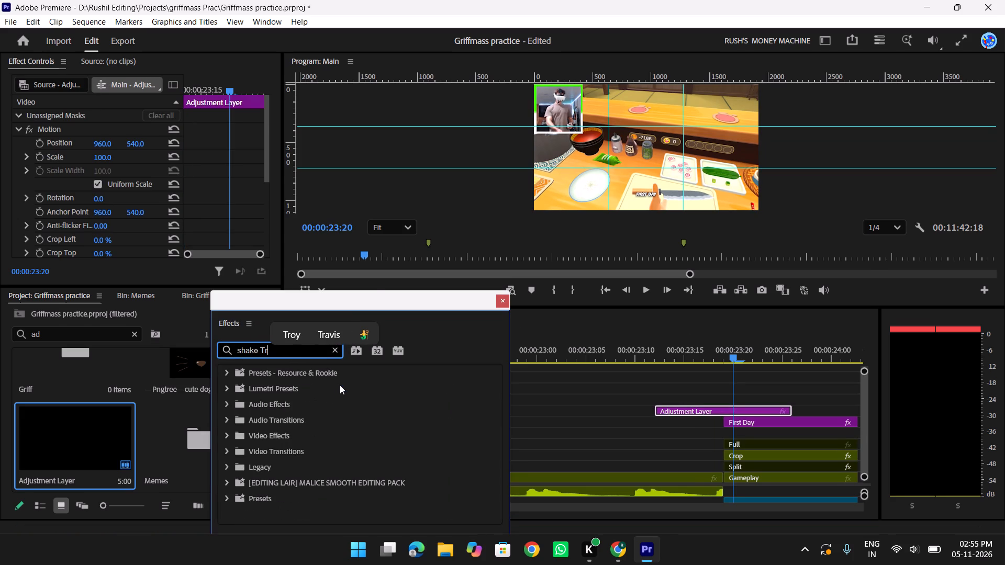
pyautogui.press('BackSpace')
pyautogui.press('BackSpace')
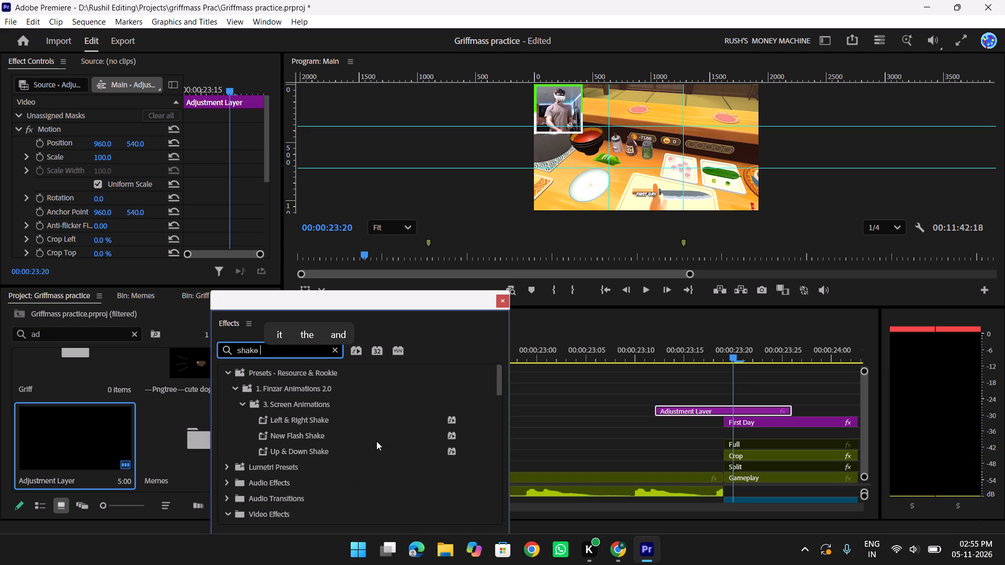
pyautogui.scroll(-8, 376, 441)
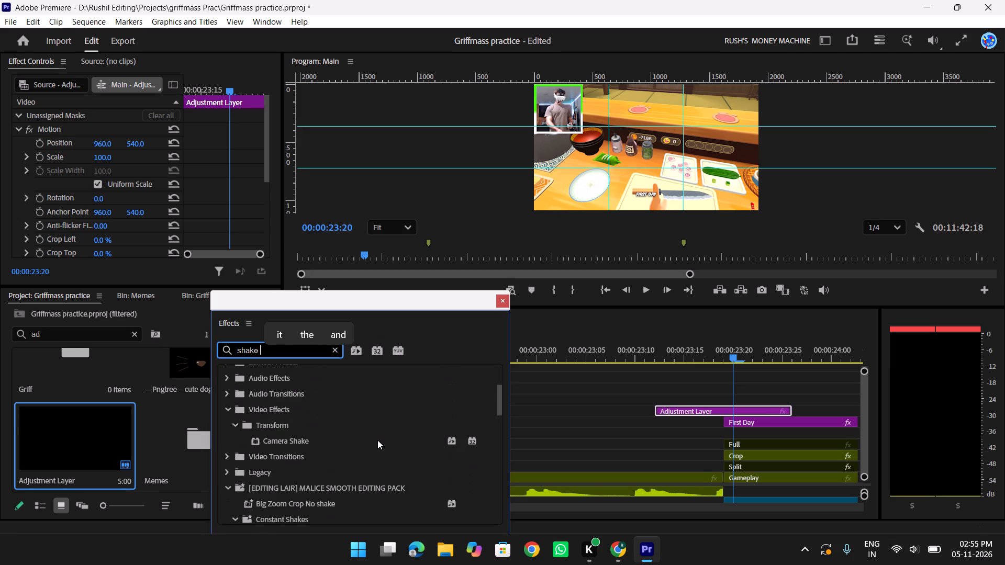
pyautogui.scroll(-3, 338, 453)
pyautogui.scroll(1, 334, 453)
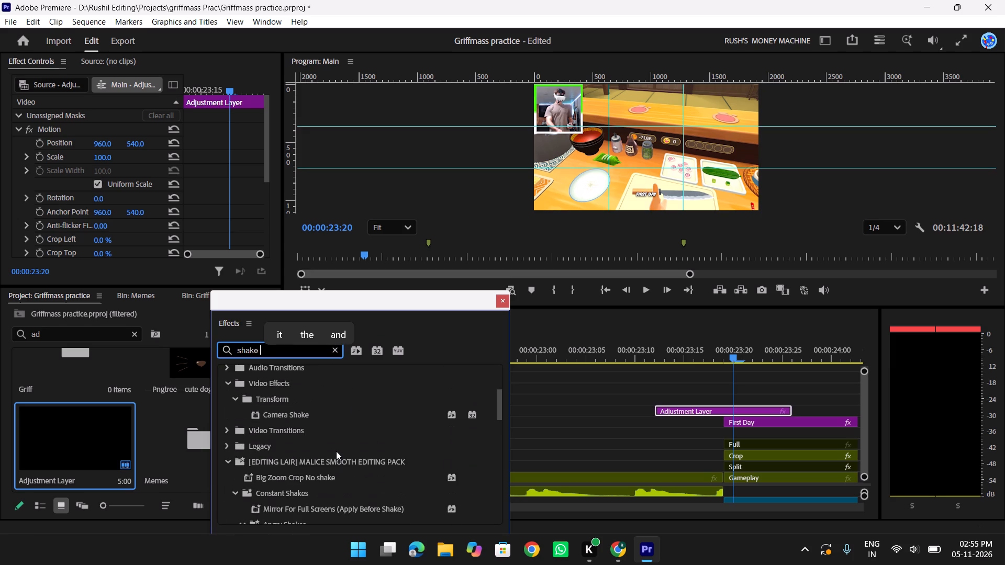
pyautogui.scroll(-4, 339, 453)
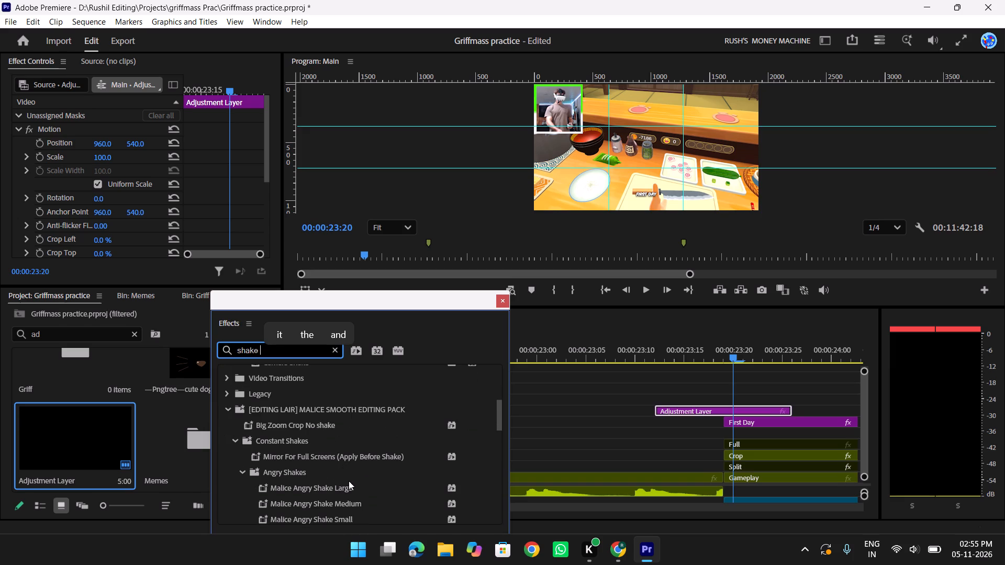
pyautogui.scroll(-7, 349, 485)
pyautogui.scroll(-14, 352, 479)
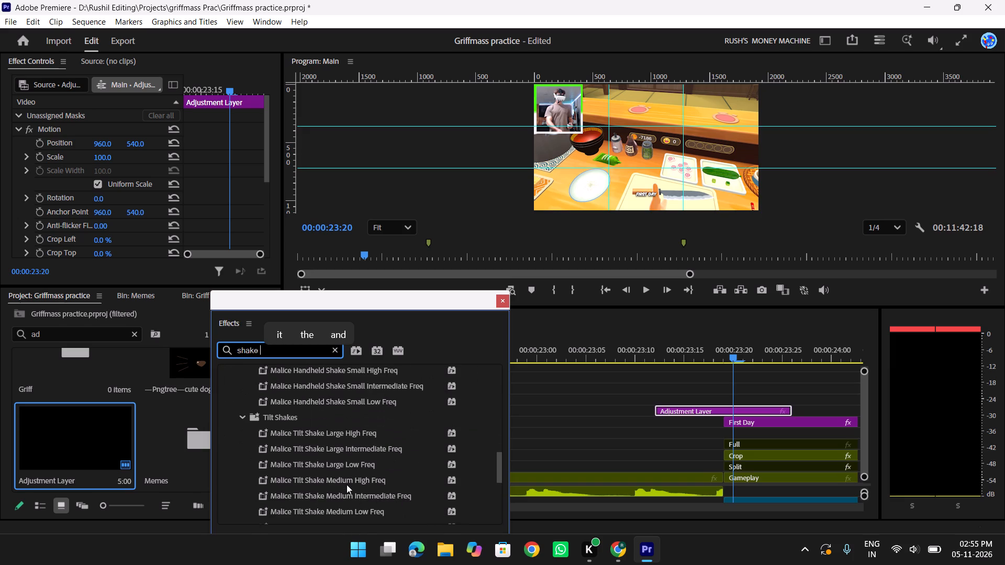
pyautogui.scroll(-6, 347, 484)
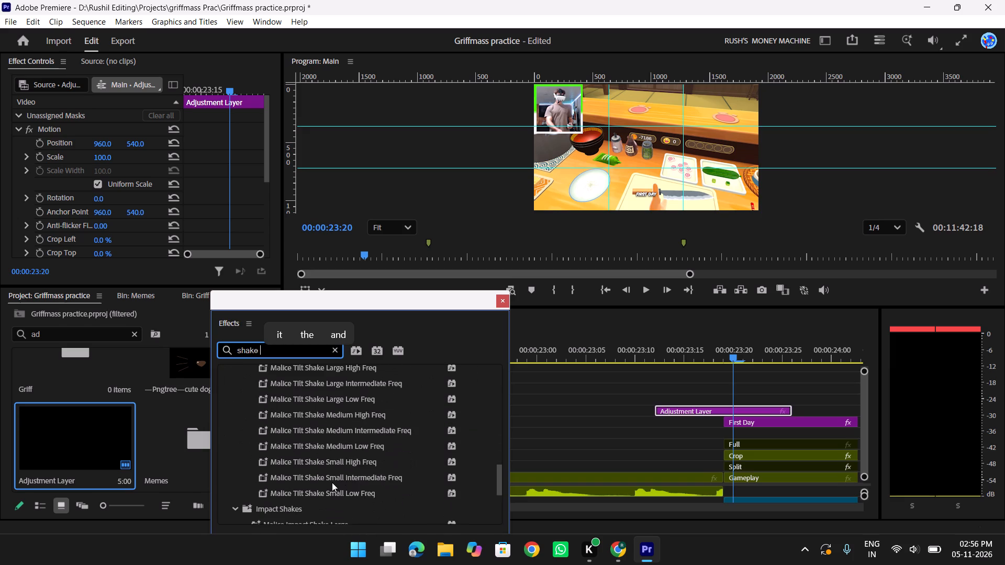
pyautogui.scroll(-4, 332, 482)
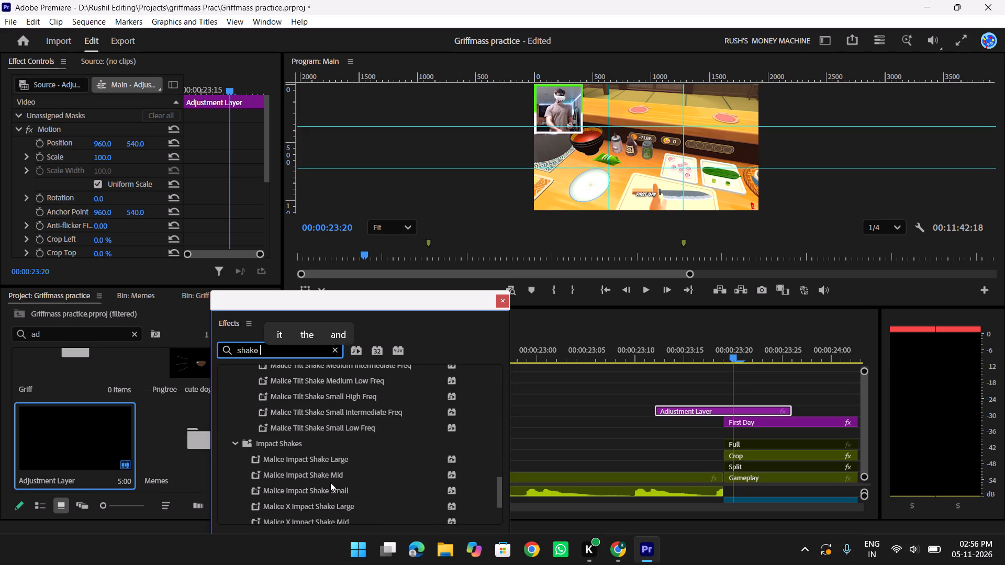
pyautogui.scroll(-10, 330, 482)
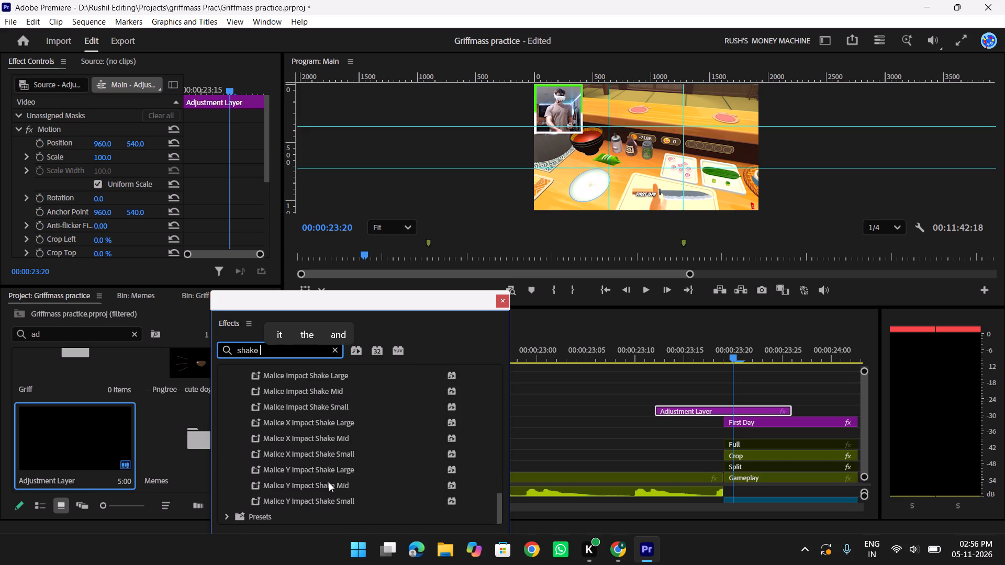
pyautogui.scroll(-4, 329, 482)
pyautogui.moveTo(329, 500); pyautogui.dragTo(329, 499)
pyautogui.moveTo(329, 499); pyautogui.dragTo(337, 503)
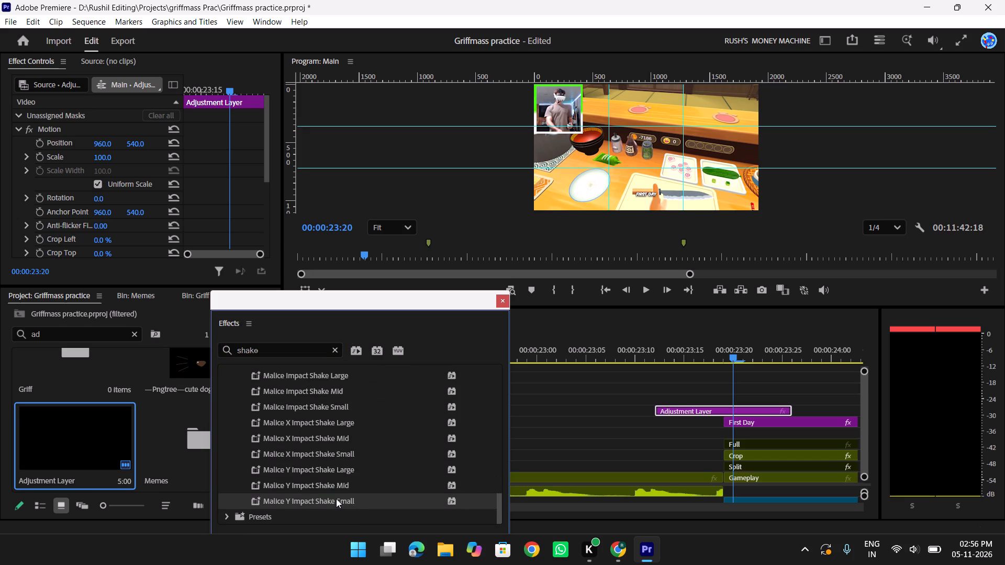
pyautogui.moveTo(333, 502); pyautogui.dragTo(711, 414)
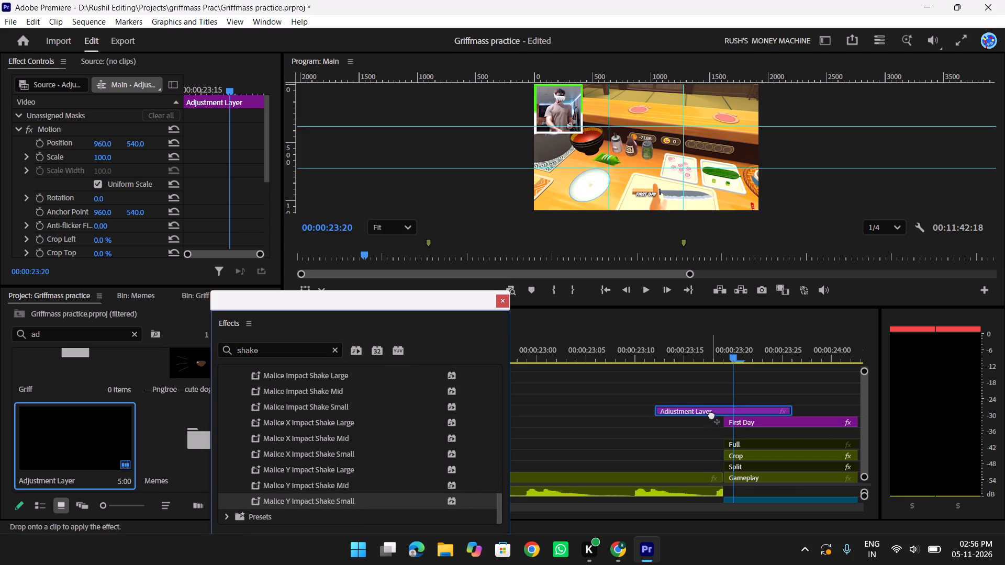
pyautogui.moveTo(711, 414); pyautogui.dragTo(729, 407)
pyautogui.moveTo(497, 300); pyautogui.dragTo(504, 301)
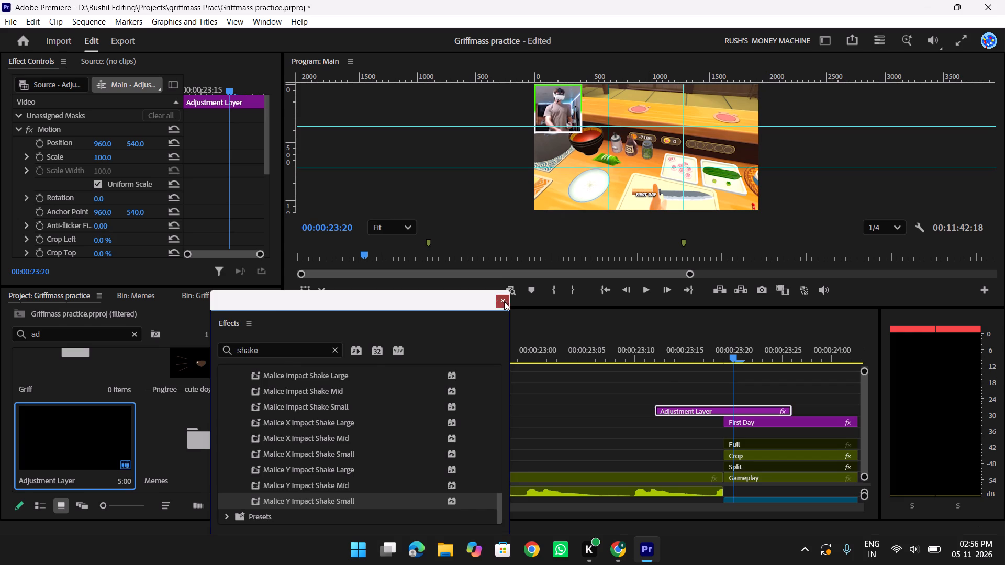
pyautogui.moveTo(504, 301); pyautogui.dragTo(502, 300)
# Preview the shake effect by playing and scrubbing across the cut between the Upcoming clip and the first gameplay section.
pyautogui.moveTo(742, 357); pyautogui.dragTo(678, 358)
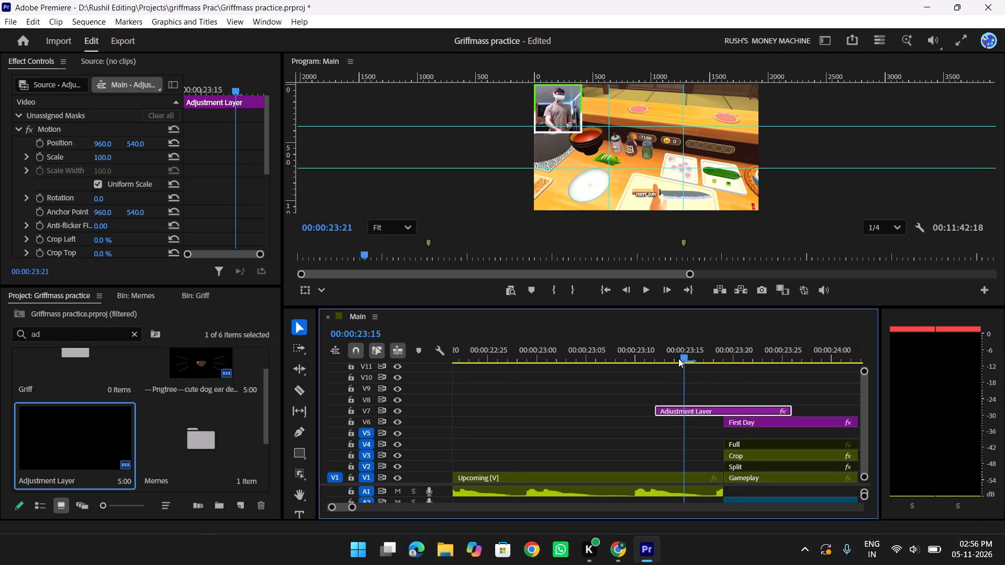
pyautogui.moveTo(678, 358); pyautogui.dragTo(692, 367)
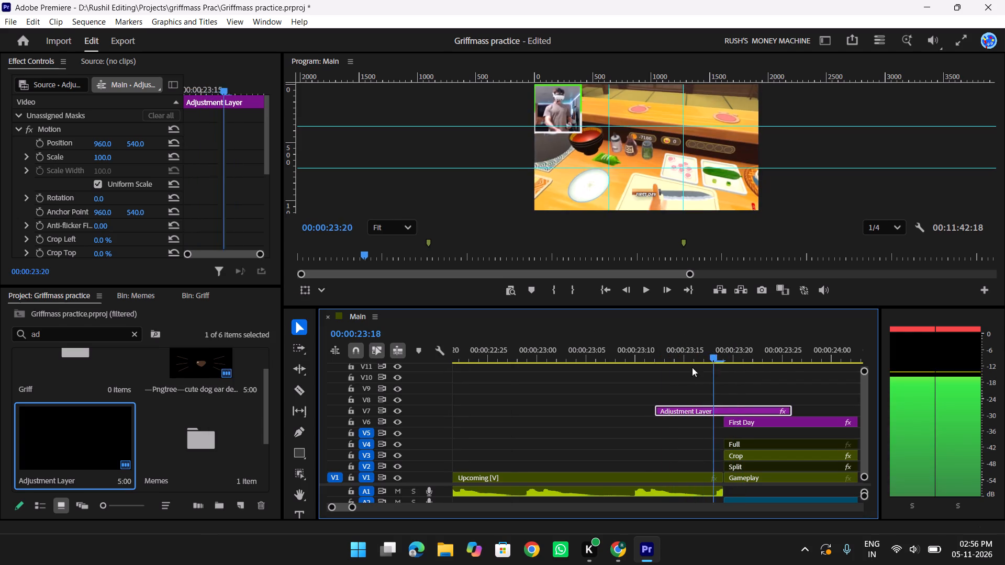
pyautogui.moveTo(692, 367); pyautogui.dragTo(636, 363)
pyautogui.press('space')
pyautogui.press('space')
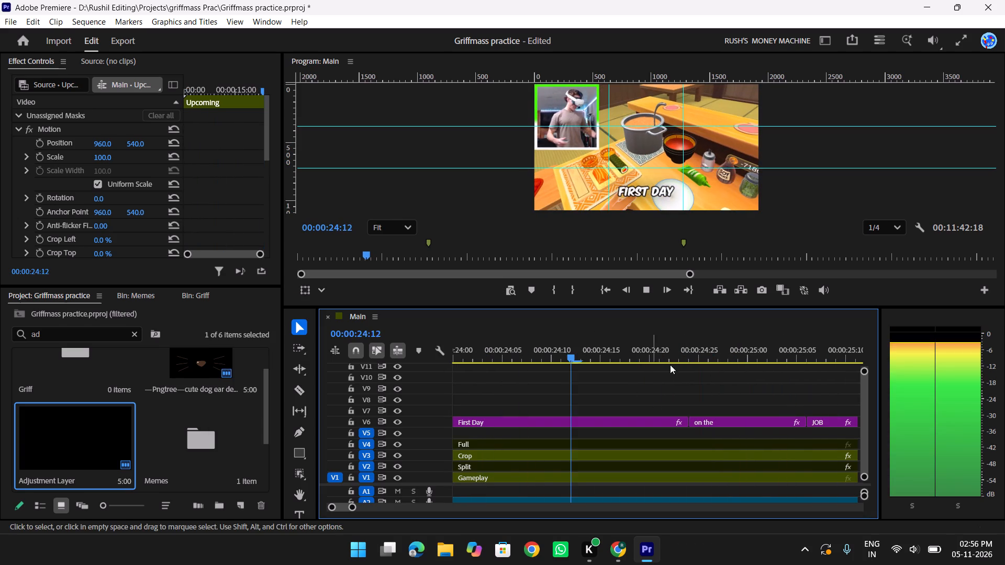
pyautogui.scroll(10, 696, 399)
pyautogui.moveTo(586, 345); pyautogui.dragTo(511, 356)
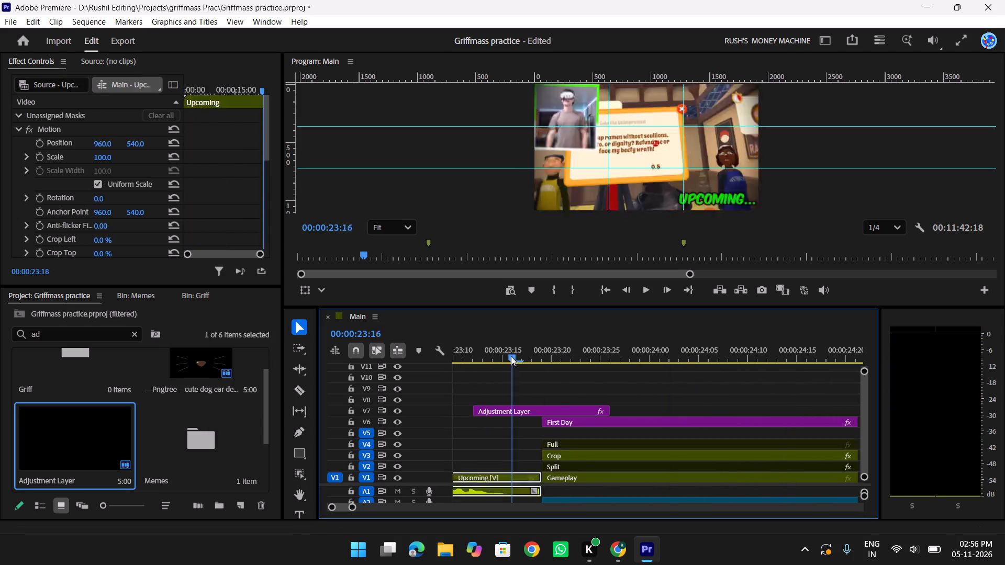
pyautogui.moveTo(511, 356); pyautogui.dragTo(520, 367)
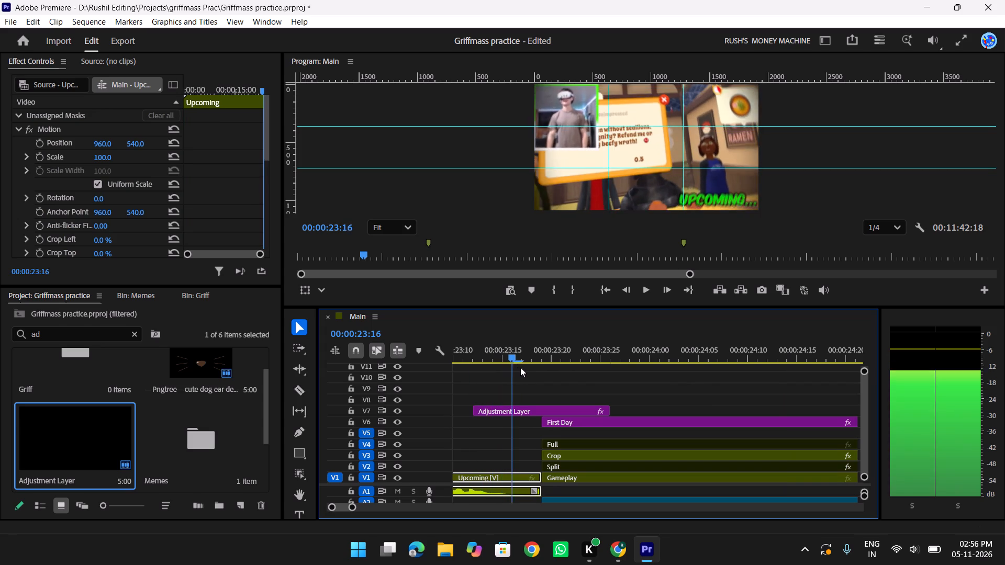
pyautogui.moveTo(520, 367); pyautogui.dragTo(505, 374)
# Move the Adjustment Layer on V7 to start at 00:00:23:19, where the gameplay section begins, and place the playhead there.
pyautogui.moveTo(556, 411); pyautogui.dragTo(557, 411)
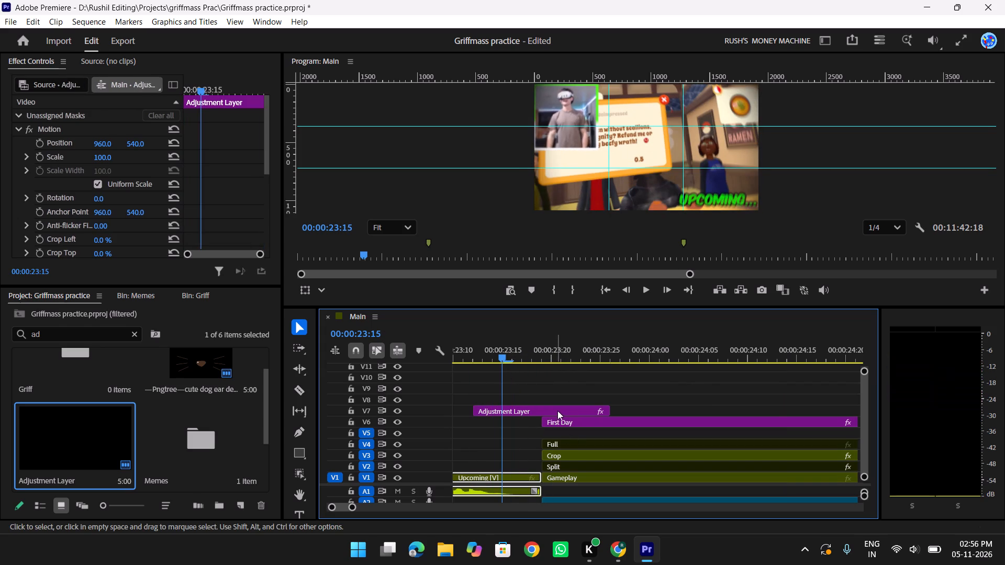
pyautogui.moveTo(557, 411); pyautogui.dragTo(612, 406)
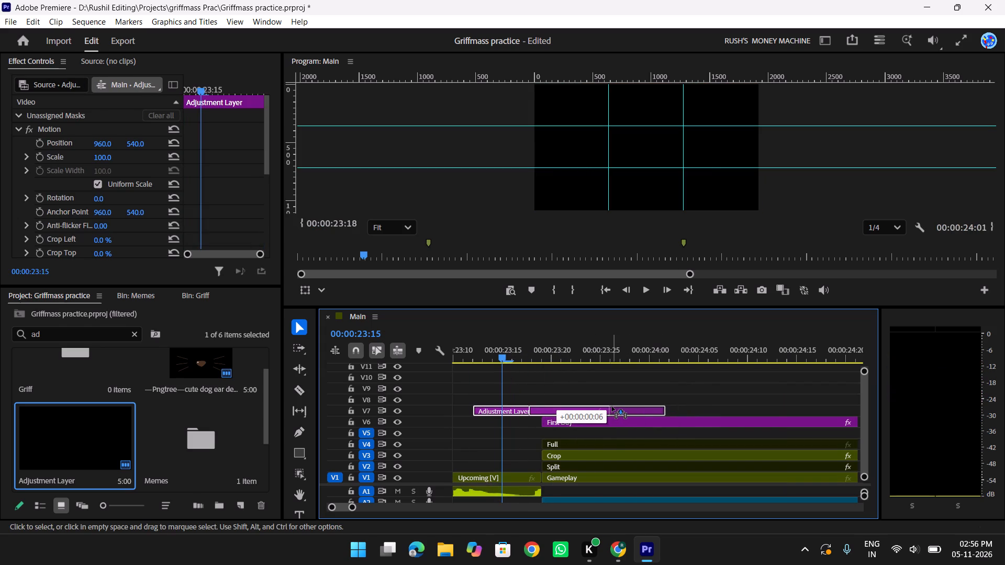
pyautogui.moveTo(612, 406); pyautogui.dragTo(618, 410)
pyautogui.moveTo(510, 353); pyautogui.dragTo(538, 355)
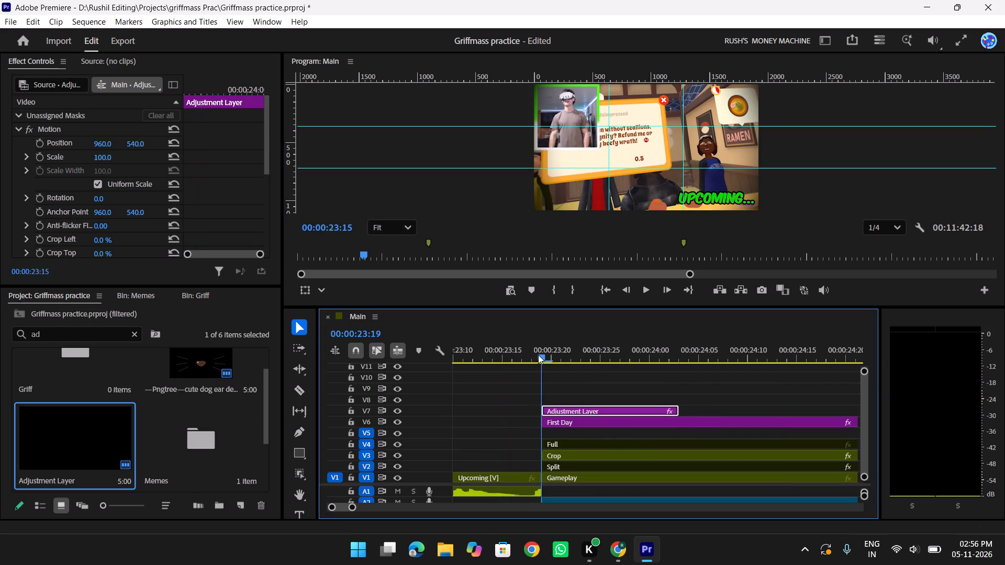
# Play and scrub across the cut between the Upcoming clip and the first gameplay section to check the moved shake layer.
pyautogui.moveTo(538, 355); pyautogui.dragTo(491, 360)
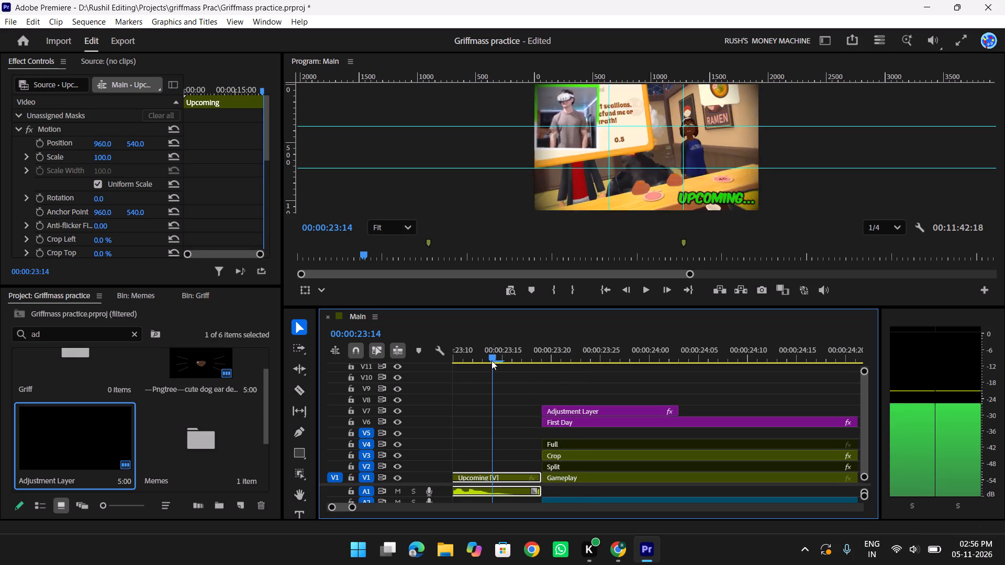
pyautogui.press('space')
pyautogui.press('space')
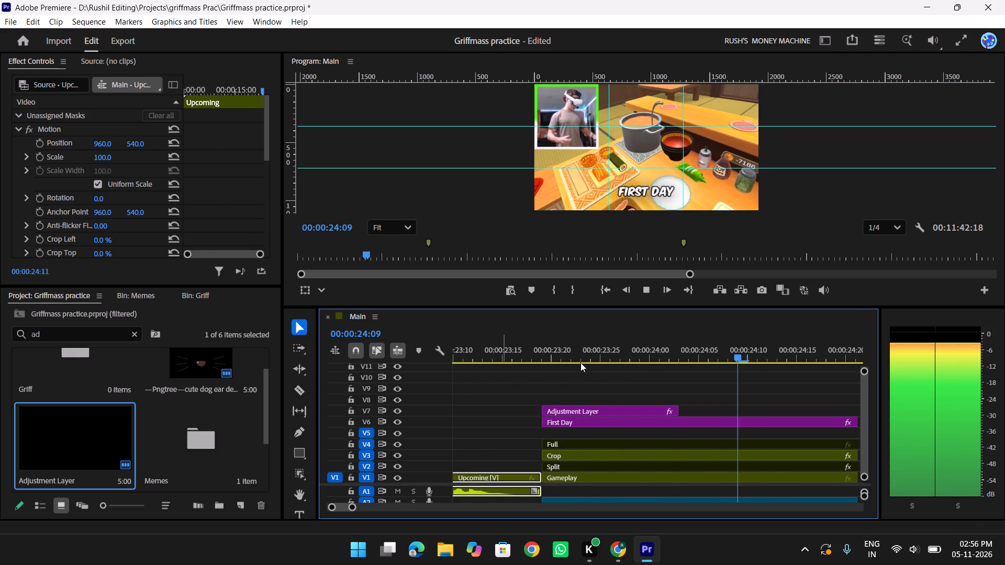
pyautogui.moveTo(644, 351); pyautogui.dragTo(496, 357)
pyautogui.press('space')
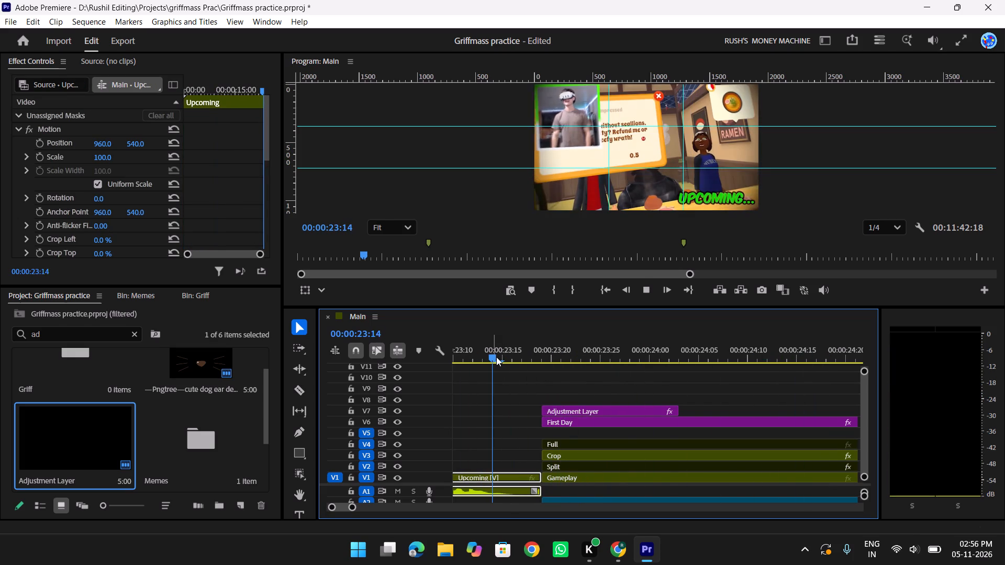
pyautogui.press('space')
# Undo the last move of the Adjustment Layer on V7.
pyautogui.click(620, 406)
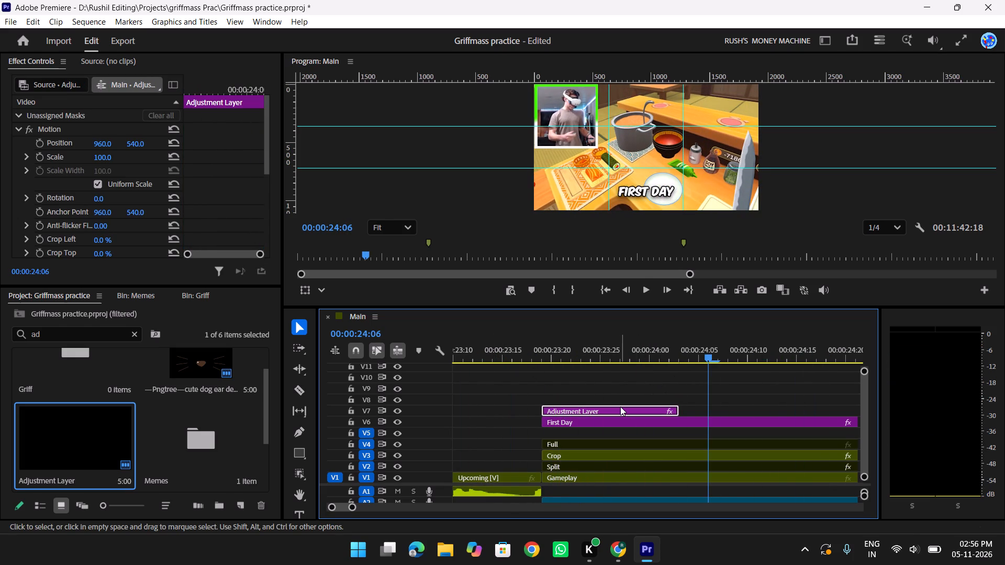
pyautogui.hotkey('ctrl', 'z')
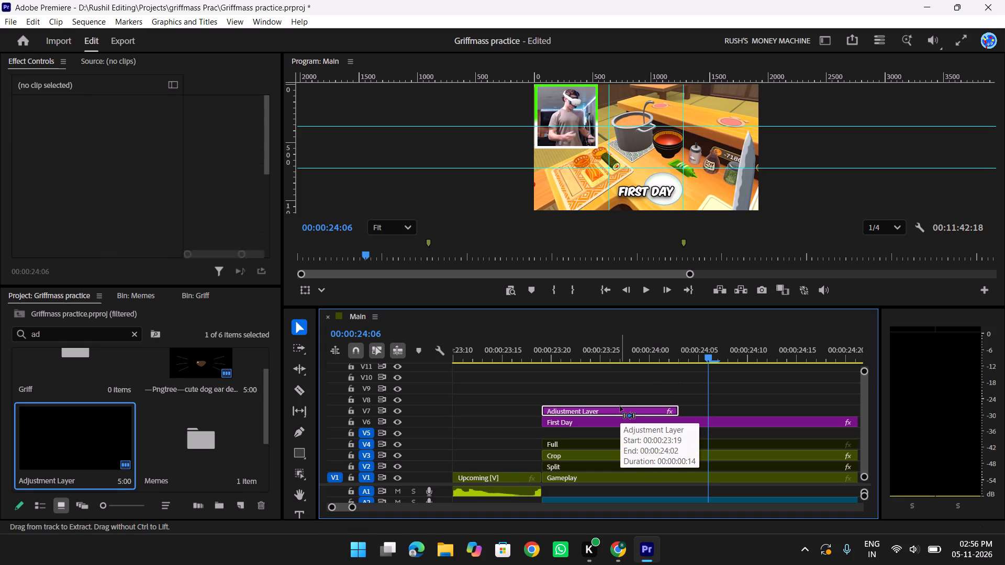
pyautogui.click(528, 404)
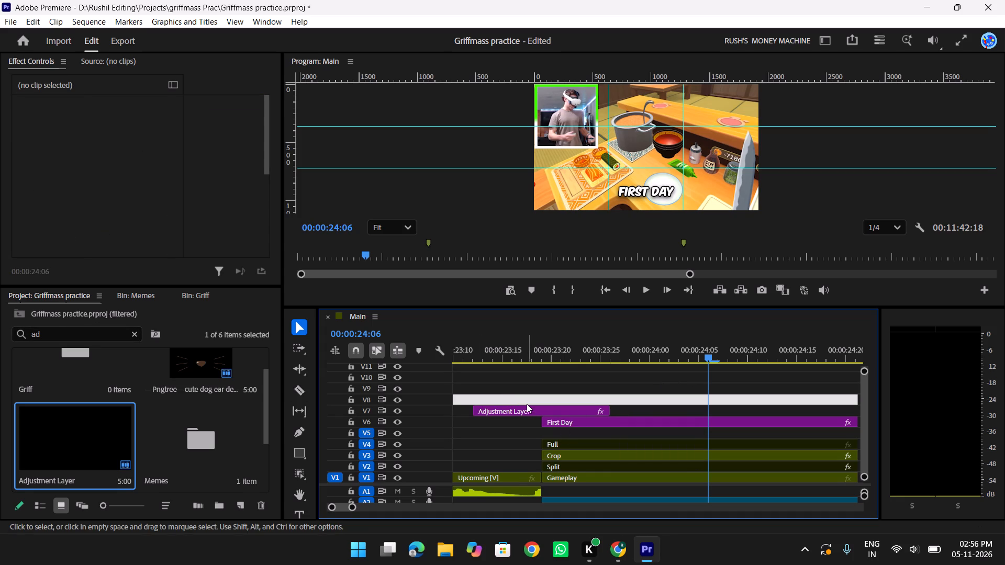
# Delete the Malice Y Impact Shake Transform effect from the Adjustment Layer on V7.
pyautogui.click(527, 414)
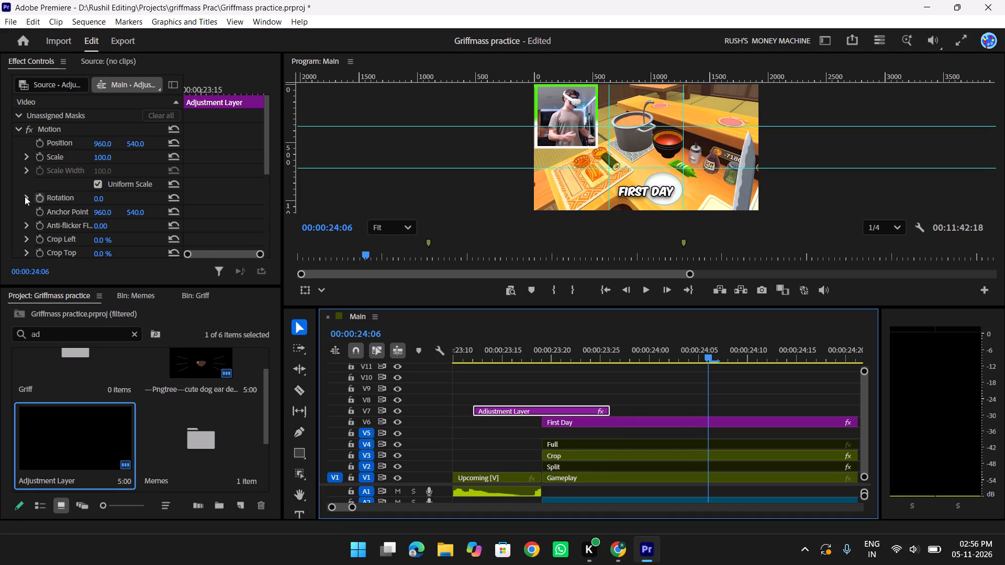
pyautogui.scroll(-17, 28, 197)
pyautogui.click(68, 195)
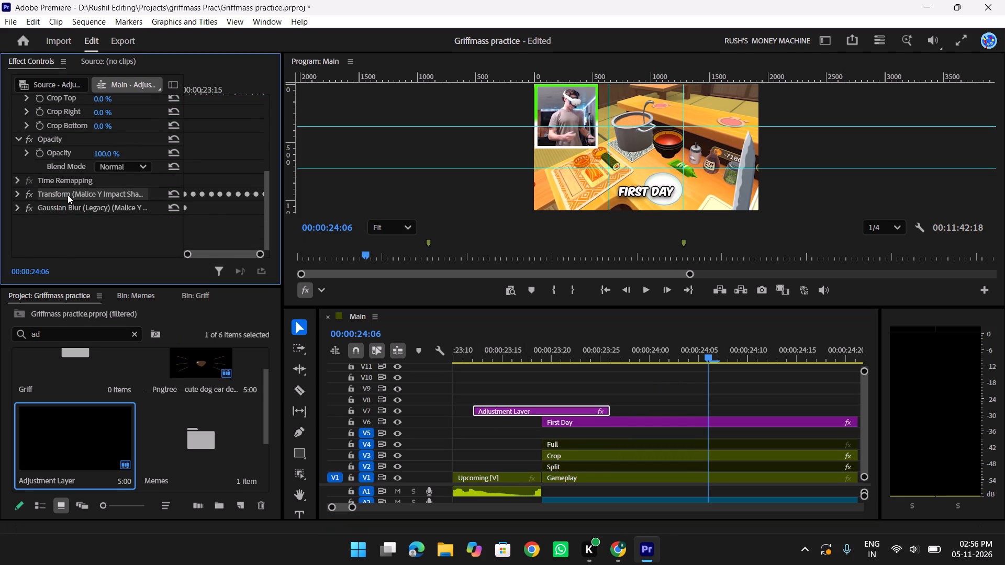
pyautogui.press('Delete')
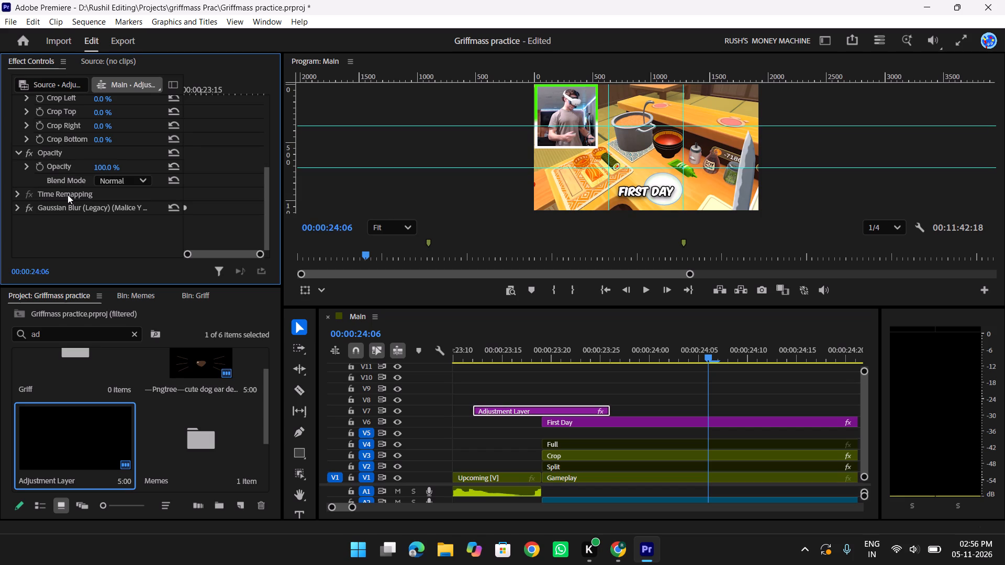
# Search the effects for "trans" and apply the Transform (Motion Blur) preset to the Adjustment Layer on V7.
pyautogui.hotkey('shift', 'z')
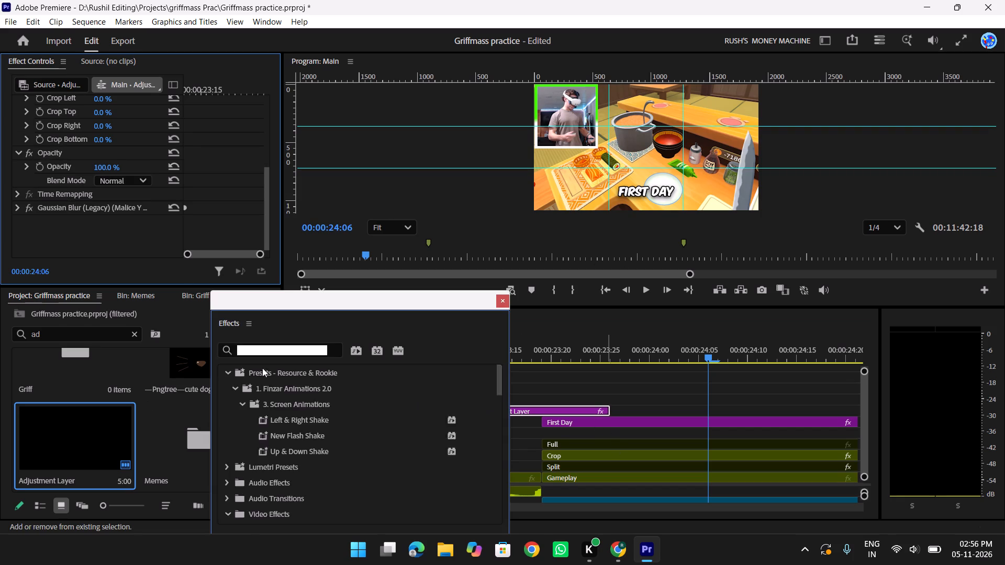
pyautogui.click(309, 354)
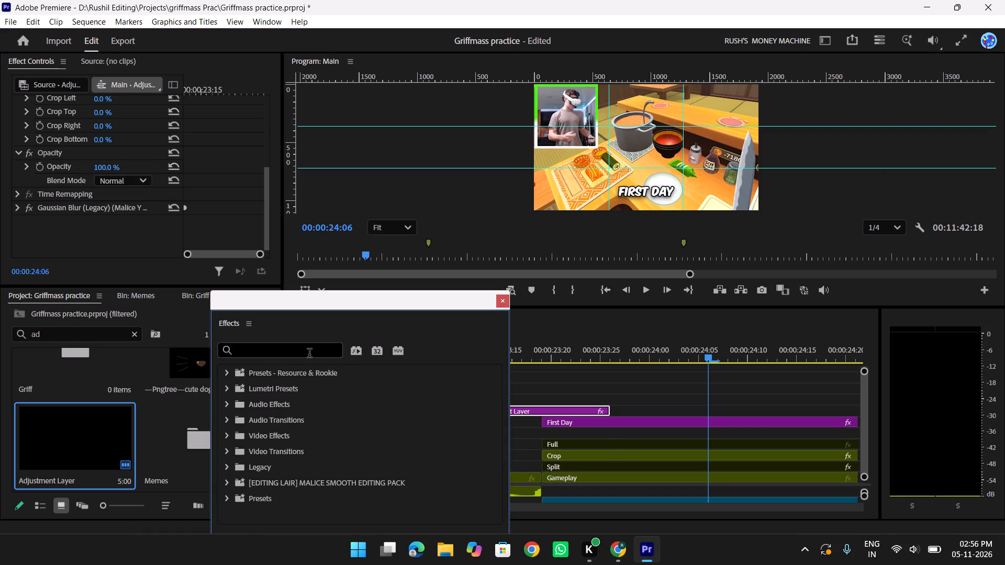
pyautogui.write('trans')
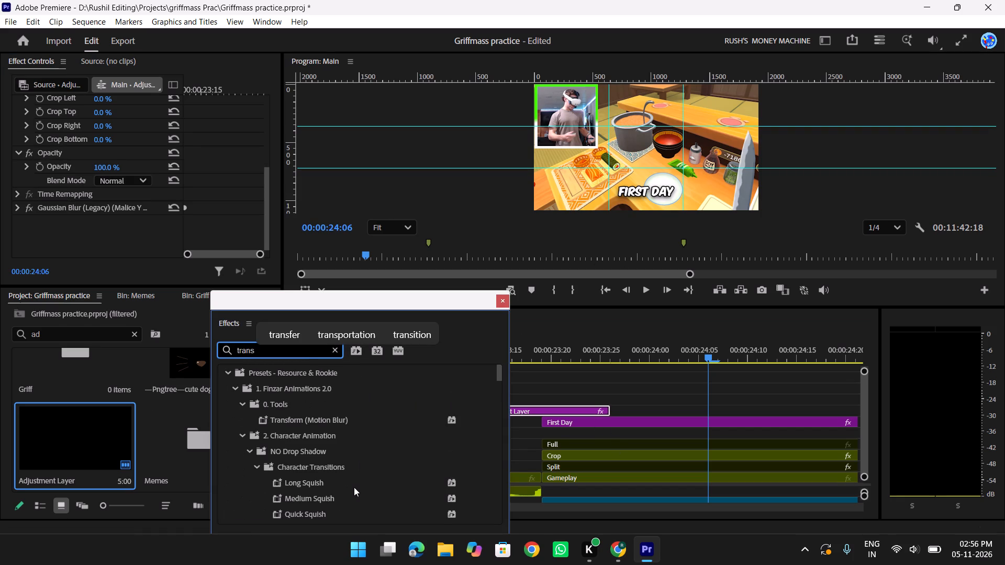
pyautogui.scroll(-4, 354, 488)
pyautogui.scroll(4, 354, 488)
pyautogui.moveTo(318, 416); pyautogui.dragTo(559, 408)
pyautogui.click(498, 298)
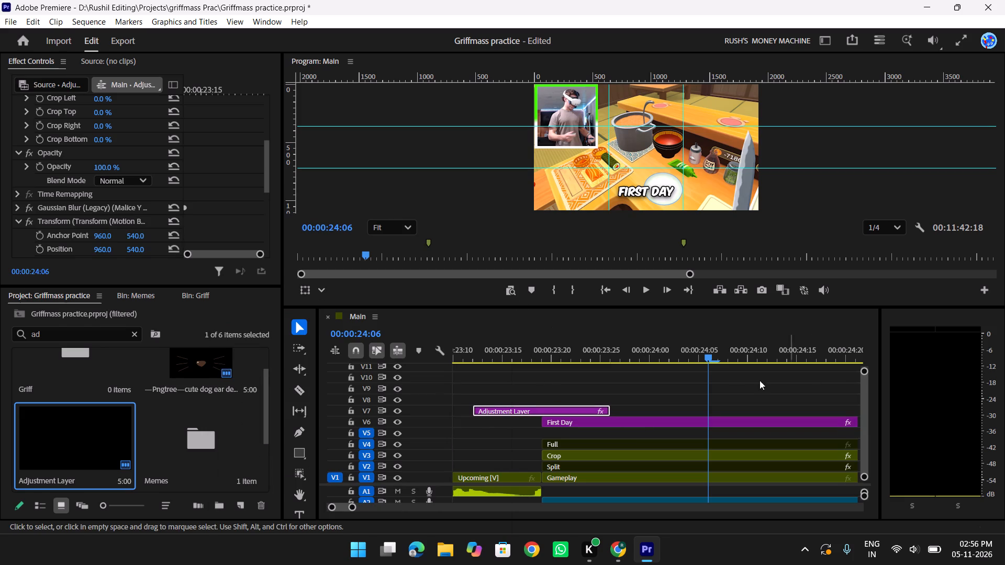
# Place the playhead at the Adjustment Layer's start, 00:00:23:12, and select the layer on V7.
pyautogui.moveTo(701, 351); pyautogui.dragTo(543, 356)
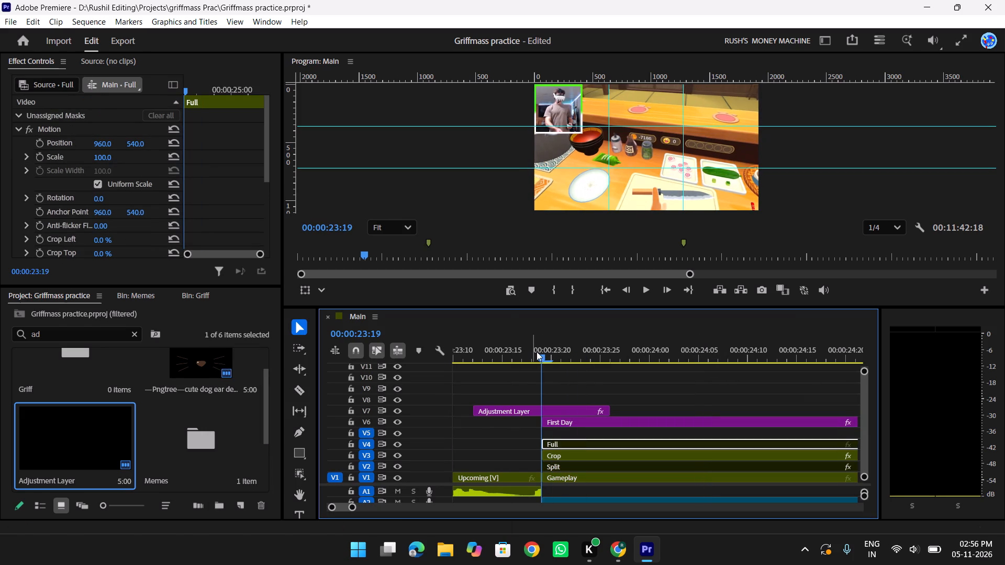
pyautogui.moveTo(536, 353); pyautogui.dragTo(478, 354)
pyautogui.click(547, 412)
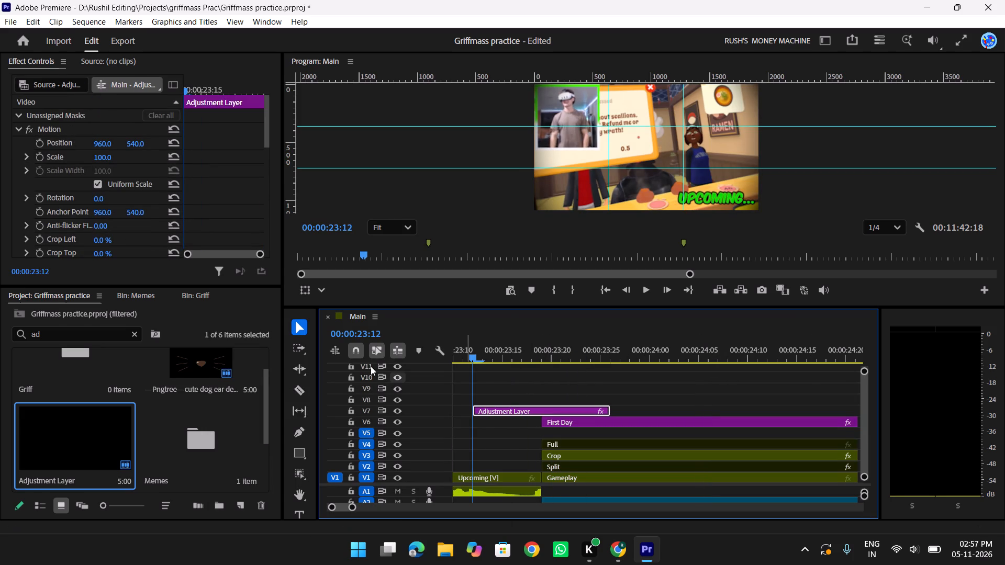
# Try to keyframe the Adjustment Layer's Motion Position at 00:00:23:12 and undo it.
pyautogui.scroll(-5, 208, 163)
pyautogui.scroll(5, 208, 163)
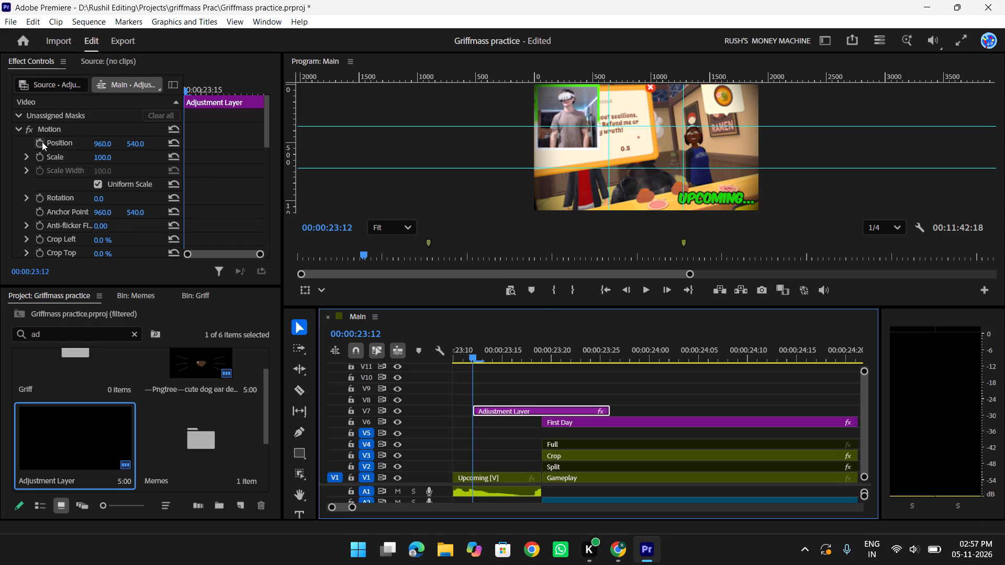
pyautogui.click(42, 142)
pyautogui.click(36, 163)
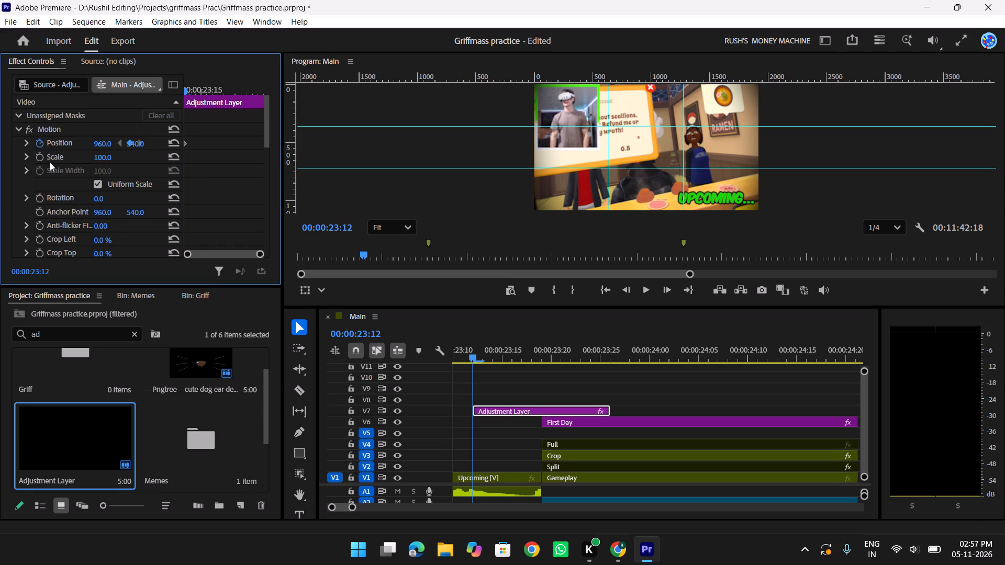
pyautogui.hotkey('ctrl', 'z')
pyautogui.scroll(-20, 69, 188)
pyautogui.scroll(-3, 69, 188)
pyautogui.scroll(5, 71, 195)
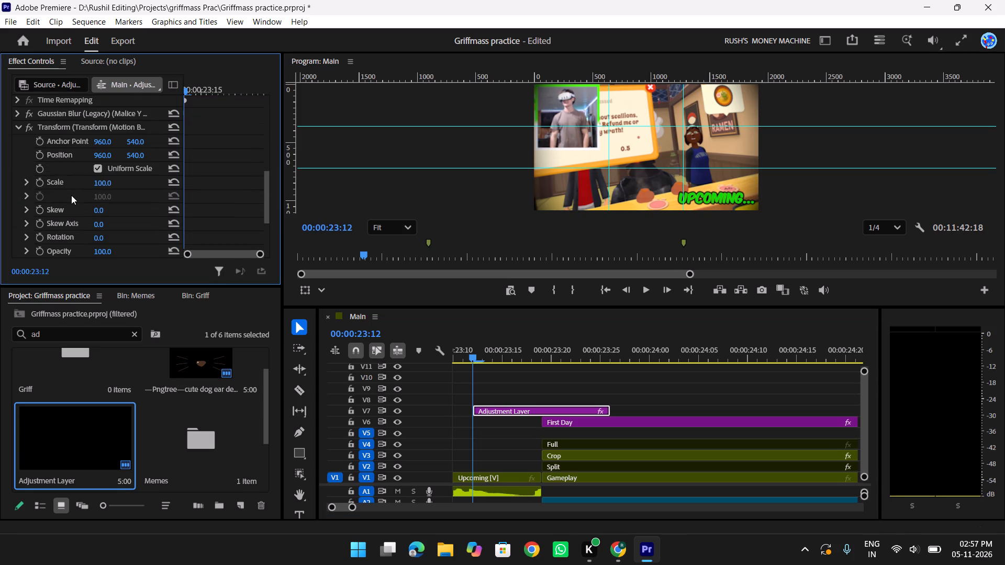
# Delete the Malice Y Gaussian Blur (Legacy) effect from the Adjustment Layer.
pyautogui.click(85, 116)
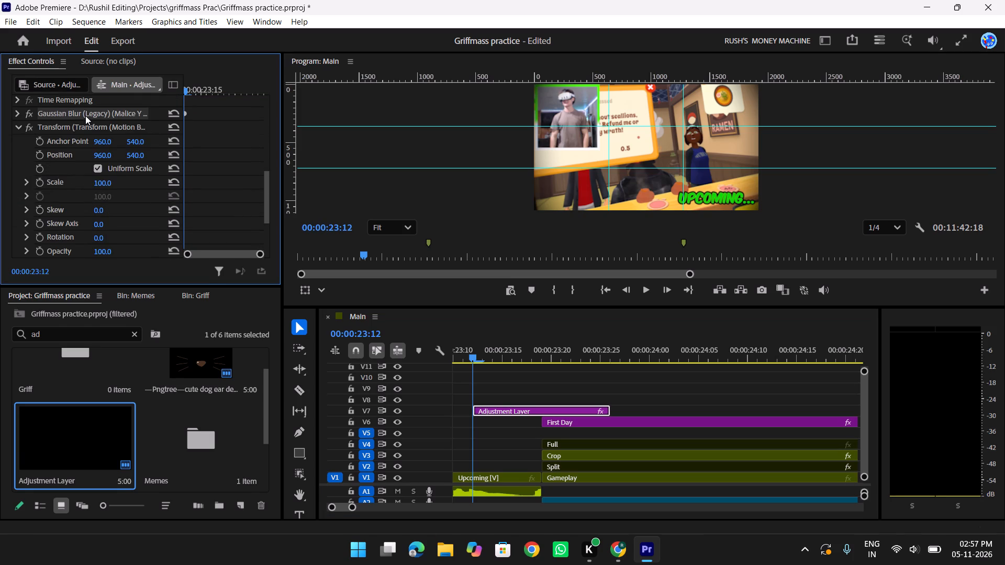
pyautogui.press('Delete')
# Start keyframing the Transform effect's Position and Scale at the Adjustment Layer's start, 00:00:23:12, leaving its Anchor Point unkeyed.
pyautogui.click(80, 112)
pyautogui.scroll(-9, 122, 143)
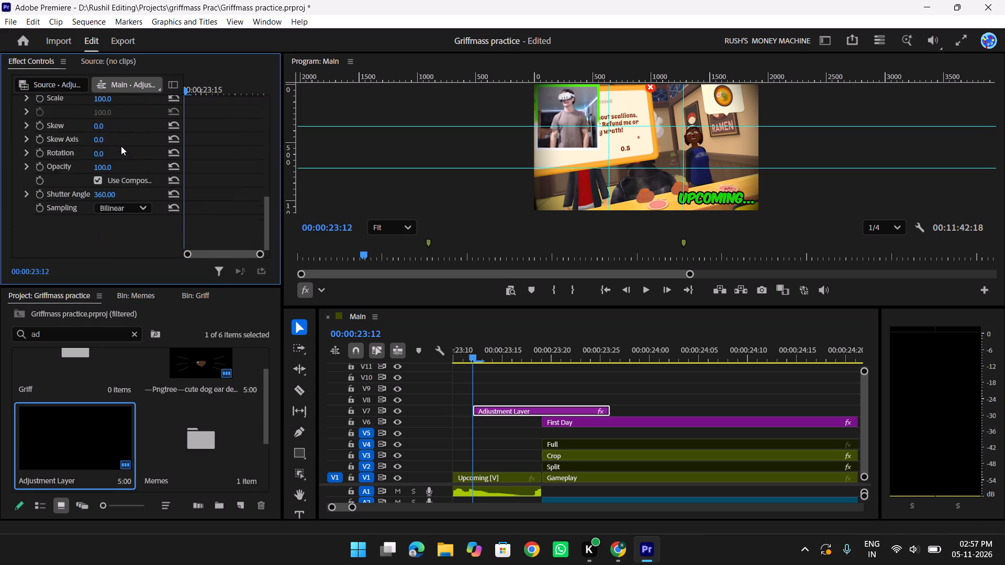
pyautogui.scroll(-1, 121, 146)
pyautogui.scroll(9, 120, 146)
pyautogui.click(37, 173)
pyautogui.click(39, 173)
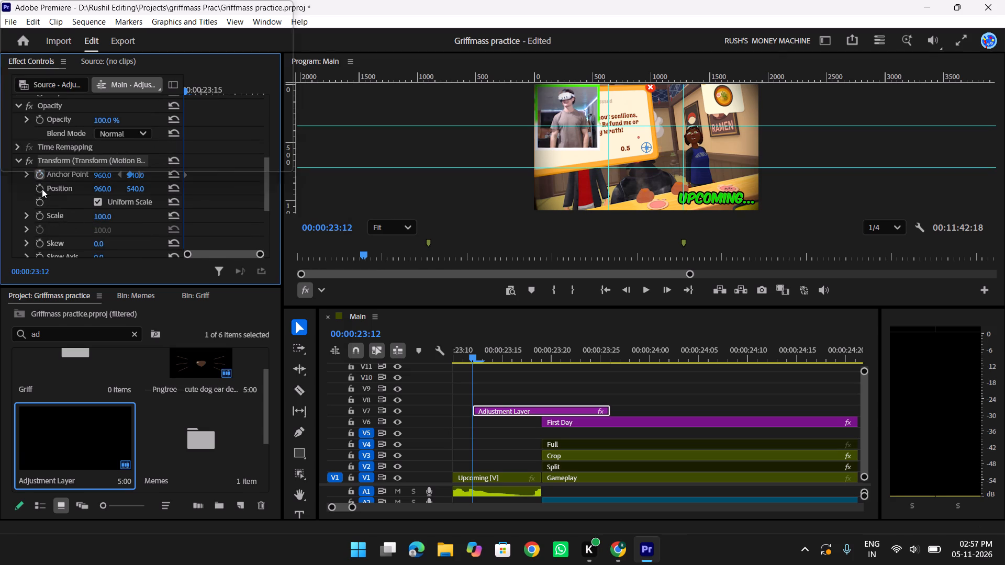
pyautogui.click(565, 318)
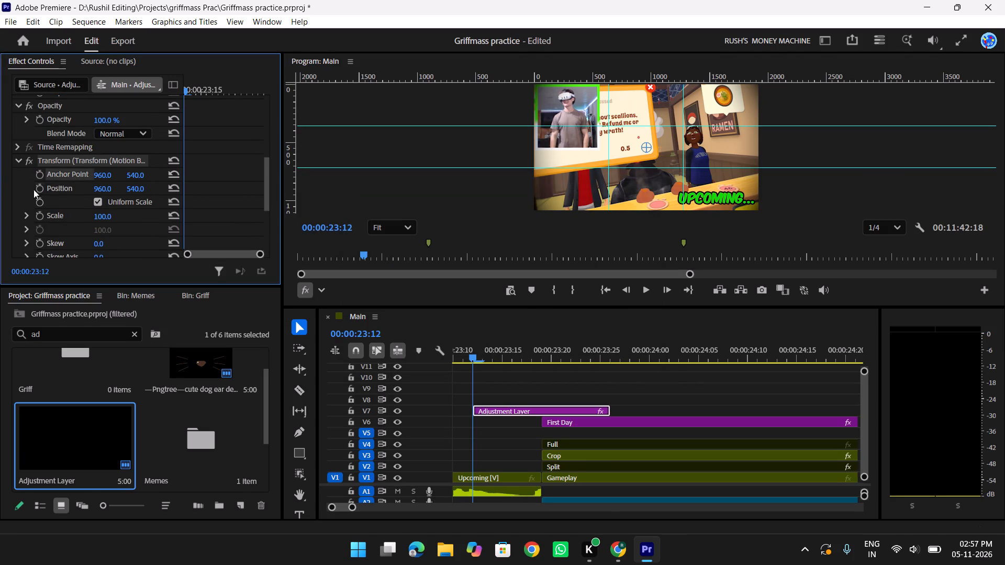
pyautogui.click(40, 187)
pyautogui.click(40, 210)
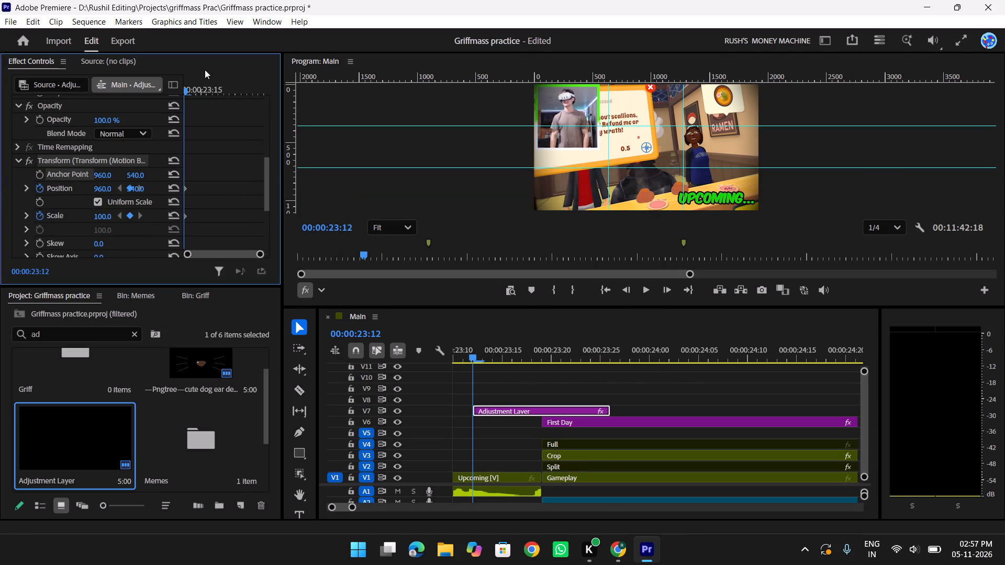
# Examine the frames around the cut between the Upcoming clip and the gameplay section, stepping between 00:00:23:17 and 00:00:23:19.
pyautogui.moveTo(185, 93); pyautogui.dragTo(198, 94)
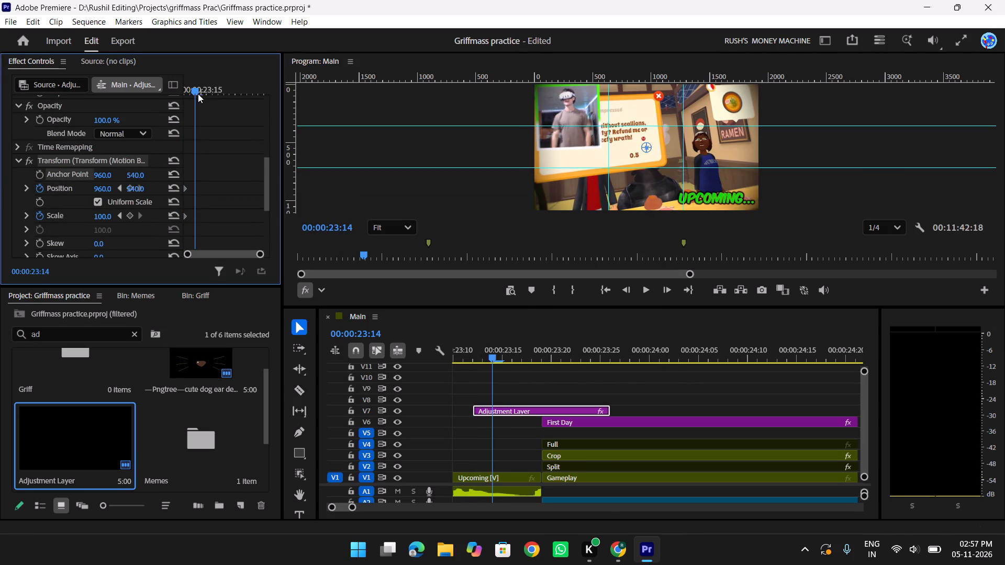
pyautogui.moveTo(198, 94); pyautogui.dragTo(224, 97)
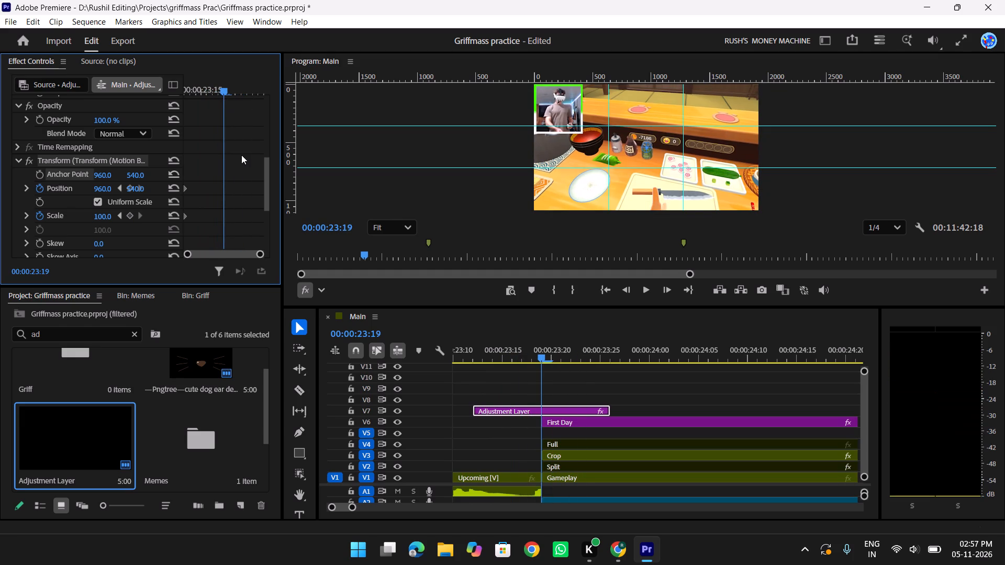
pyautogui.press('Left')
pyautogui.press('Left')
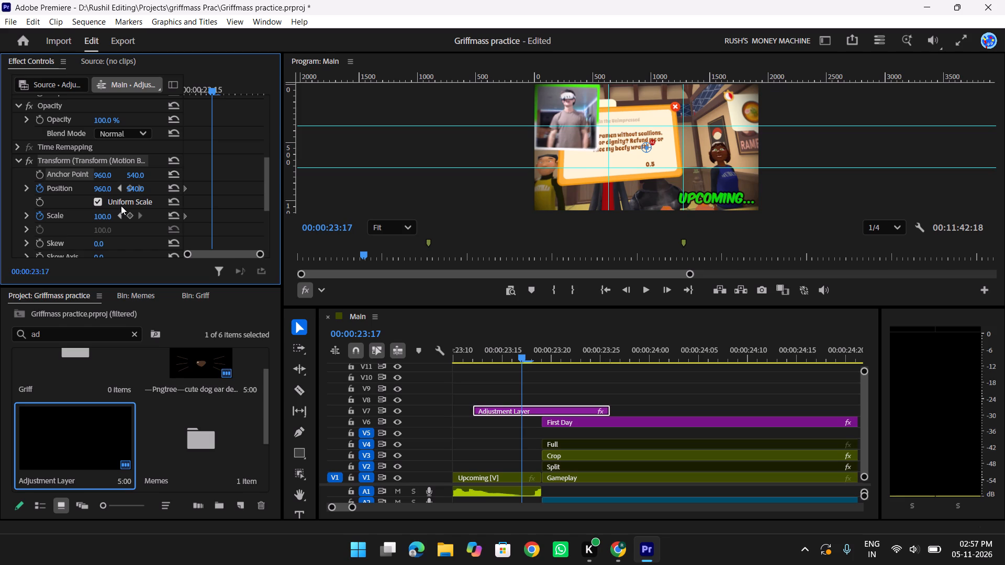
pyautogui.press('Right')
pyautogui.press('Right')
pyautogui.press('Left')
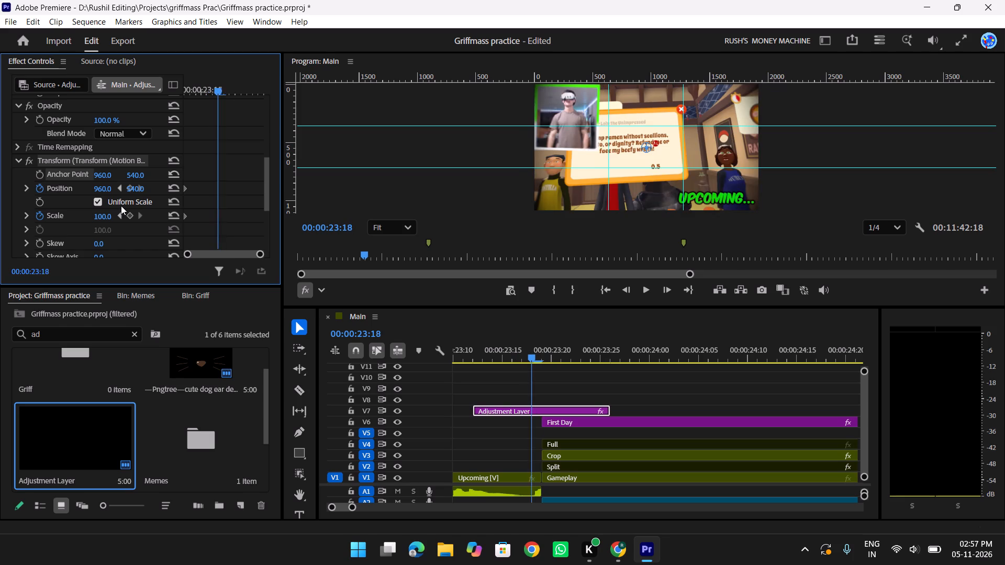
pyautogui.press('Left')
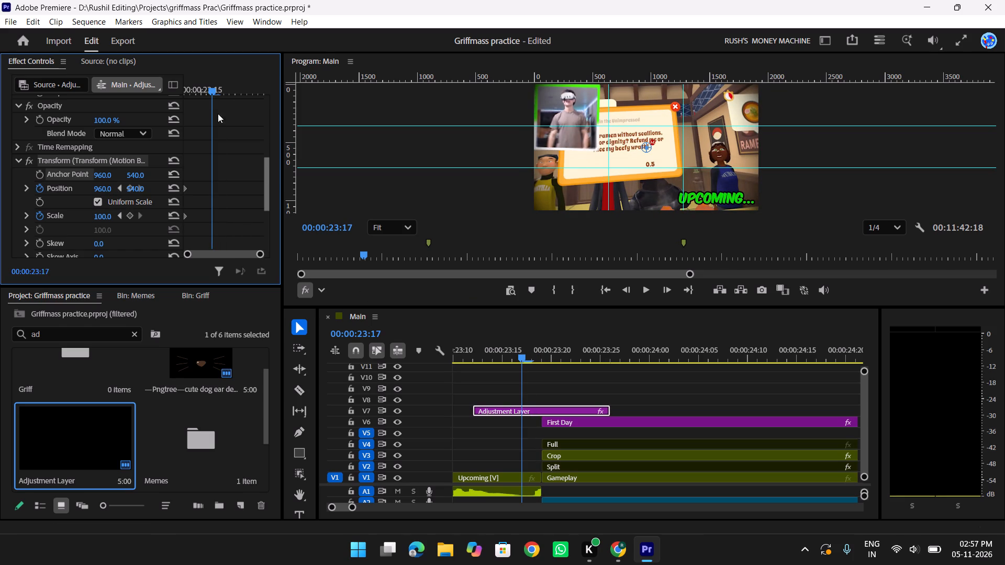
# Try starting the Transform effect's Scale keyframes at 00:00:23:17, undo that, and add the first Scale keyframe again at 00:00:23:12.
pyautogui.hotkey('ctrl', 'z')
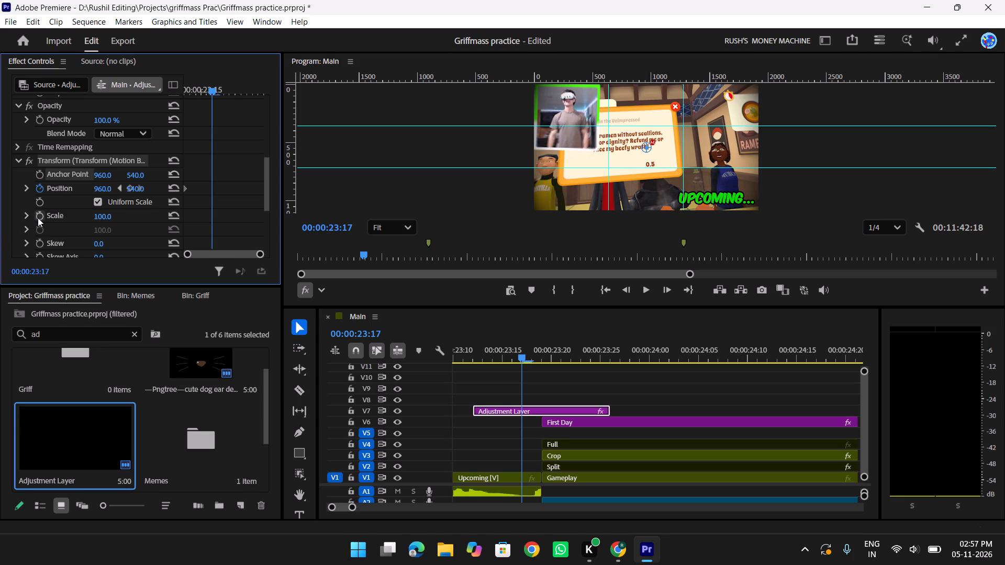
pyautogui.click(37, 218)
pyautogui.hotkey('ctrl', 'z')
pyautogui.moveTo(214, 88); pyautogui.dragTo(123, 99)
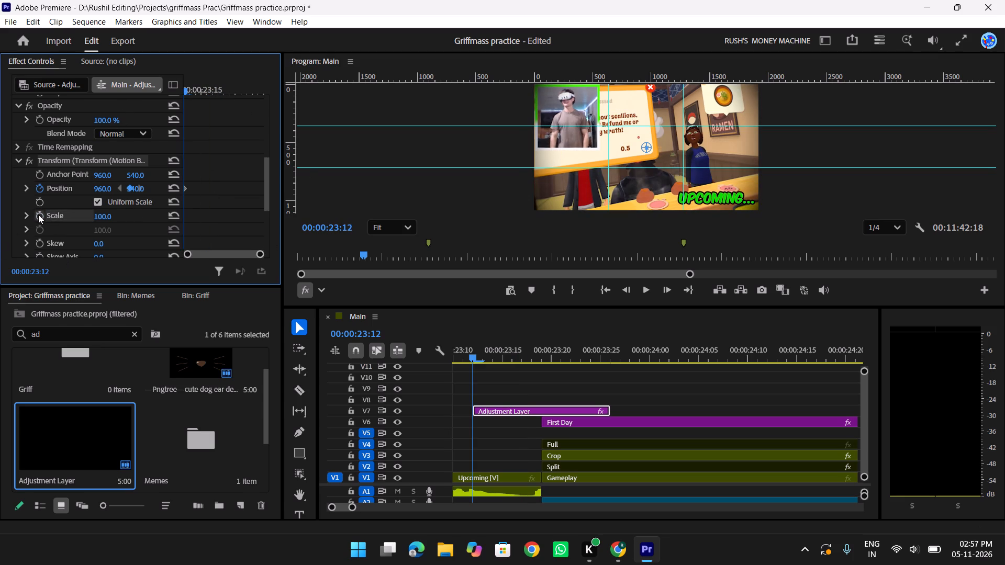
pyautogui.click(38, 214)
# Set the Transform effect's Scale to 120 at 00:00:23:19, where the gameplay section begins.
pyautogui.moveTo(185, 90); pyautogui.dragTo(225, 95)
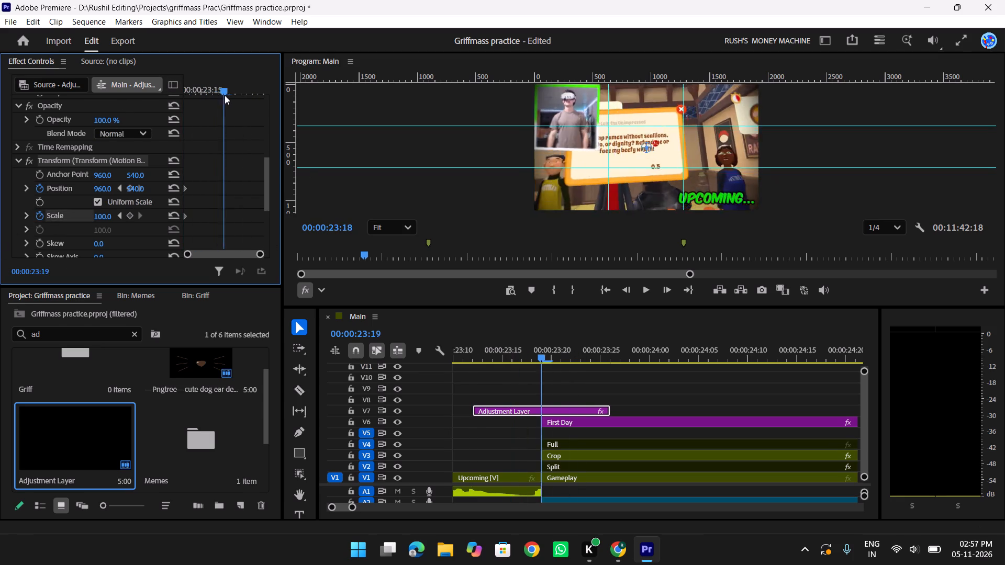
pyautogui.moveTo(225, 95); pyautogui.dragTo(225, 96)
pyautogui.click(97, 215)
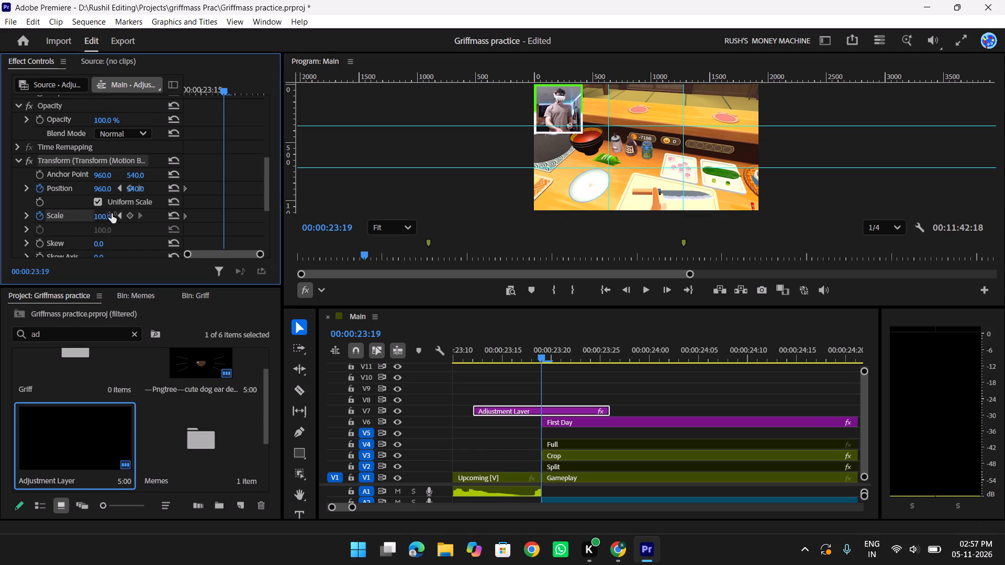
pyautogui.write('120')
pyautogui.press('Return')
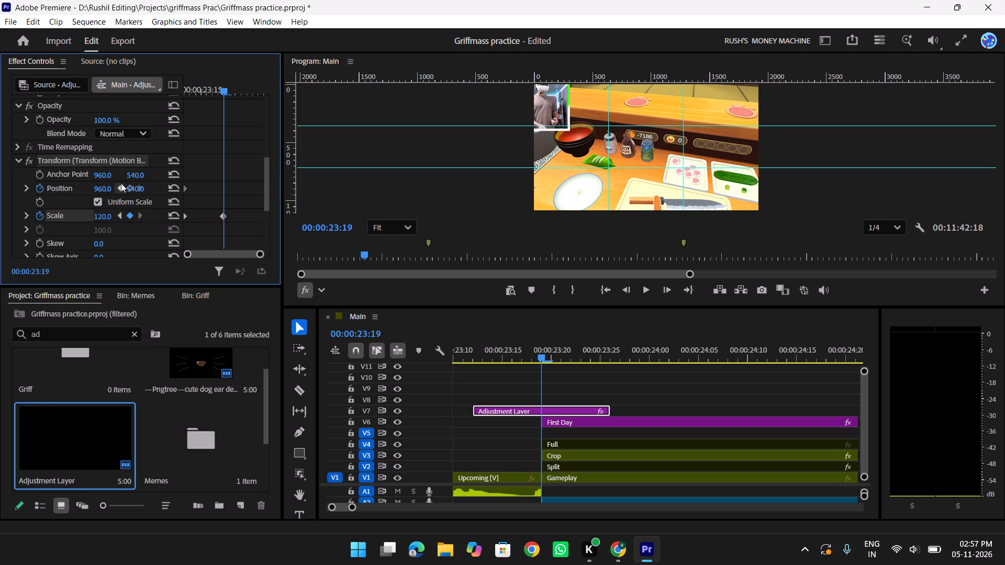
# Add a Transform Position keyframe at 00:00:23:18, the last frame before the gameplay section, with values of about 899, 610.
pyautogui.press('Left')
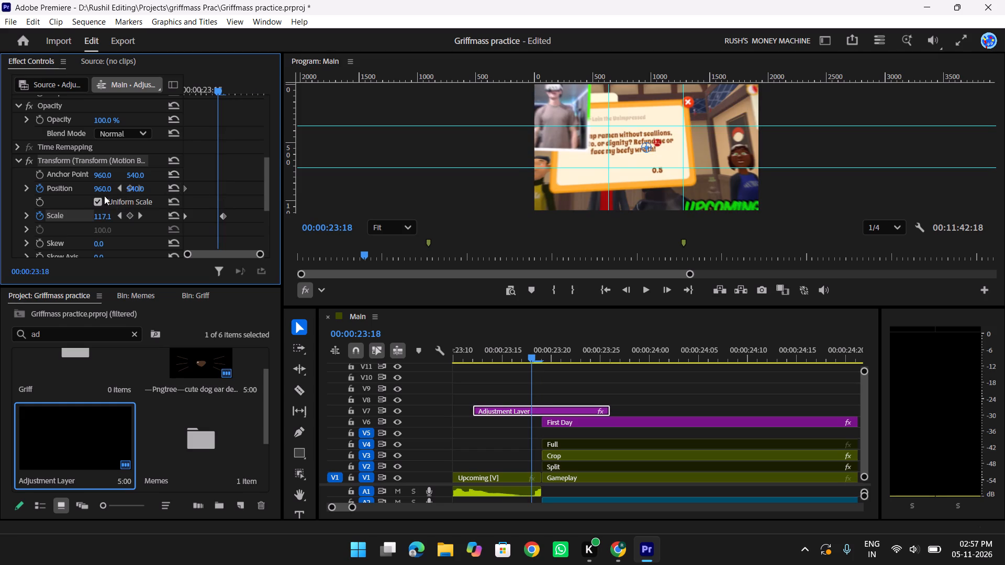
pyautogui.moveTo(103, 188); pyautogui.dragTo(102, 188)
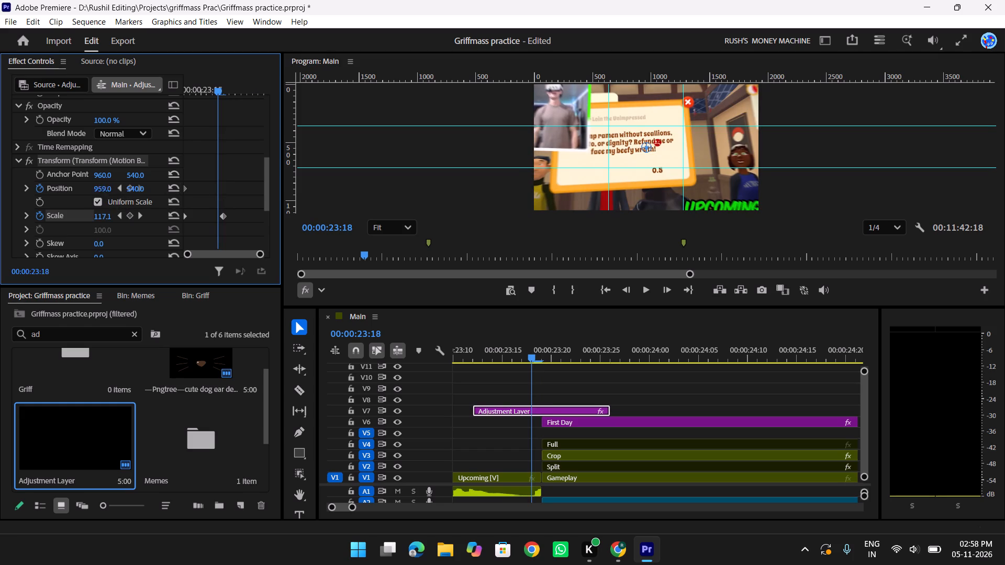
pyautogui.moveTo(102, 188); pyautogui.dragTo(63, 192)
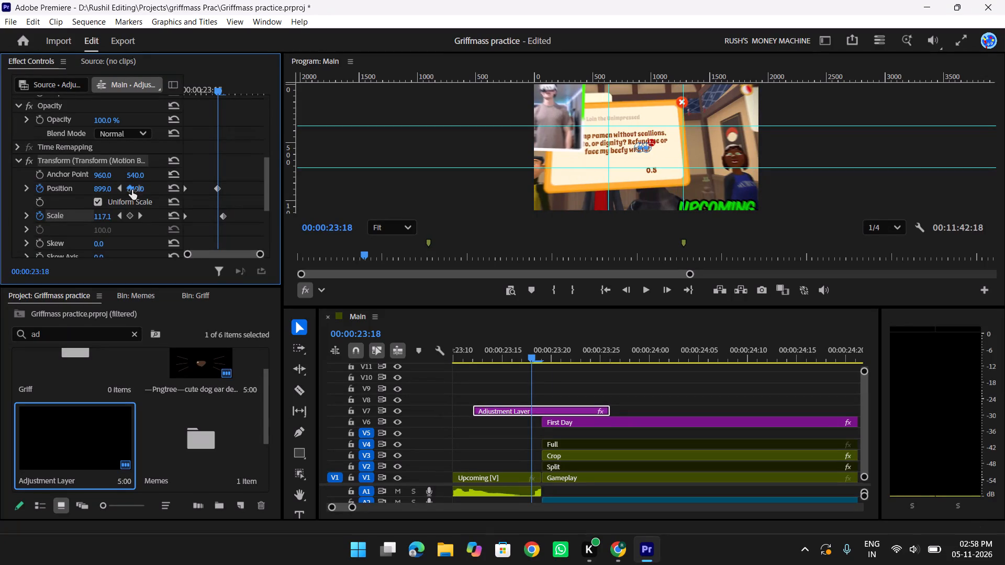
pyautogui.moveTo(133, 187); pyautogui.dragTo(210, 187)
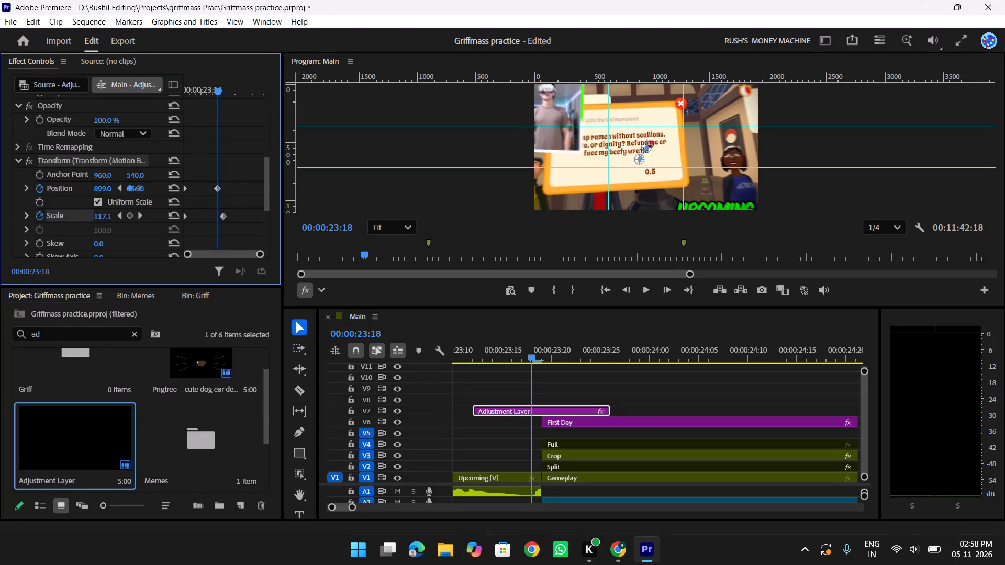
pyautogui.moveTo(210, 187); pyautogui.dragTo(179, 195)
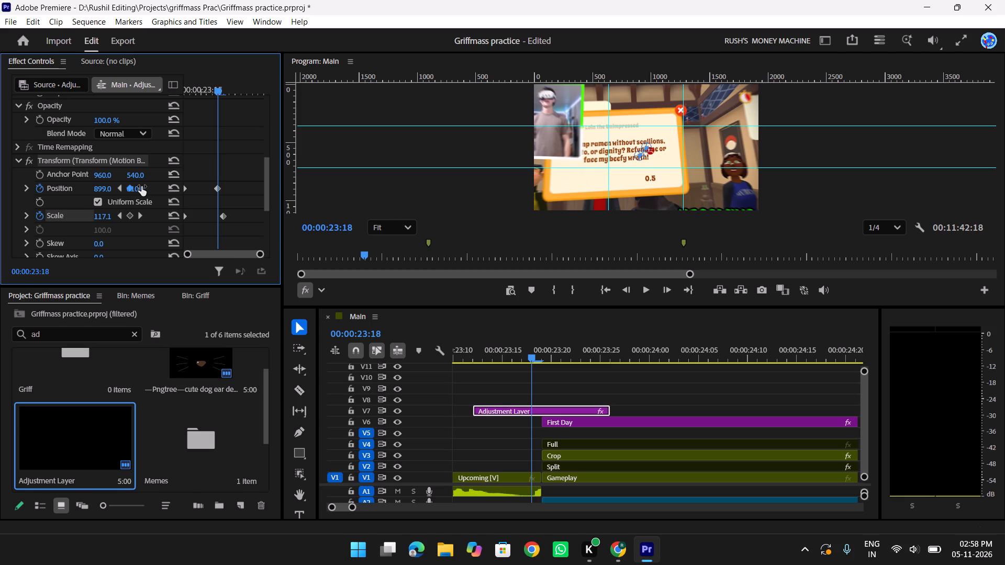
# Add a Transform Position keyframe at 00:00:23:17 with its horizontal value set to 1028.2.
pyautogui.press('Left')
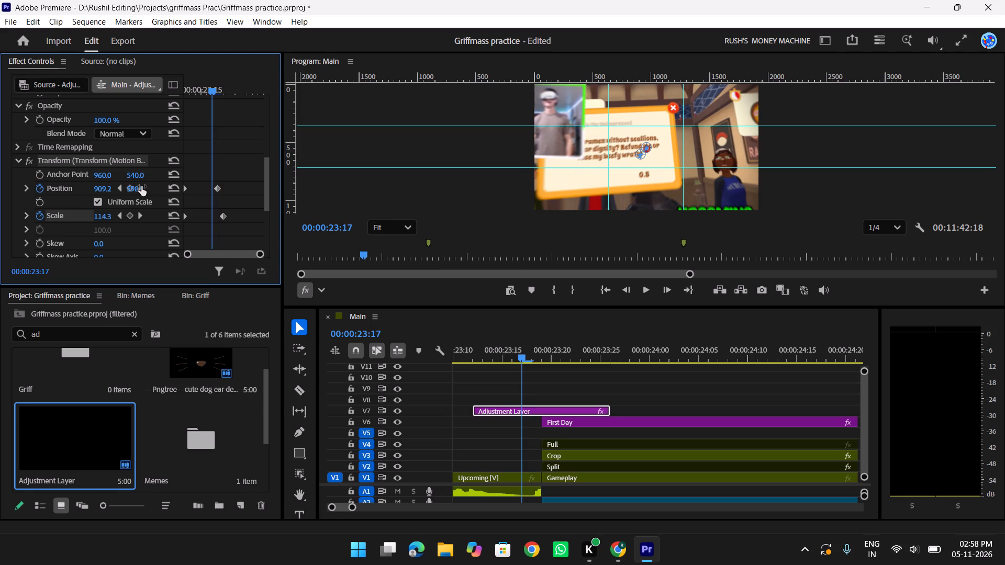
pyautogui.moveTo(102, 187); pyautogui.dragTo(91, 189)
pyautogui.moveTo(91, 189); pyautogui.dragTo(139, 180)
pyautogui.moveTo(101, 189); pyautogui.dragTo(121, 188)
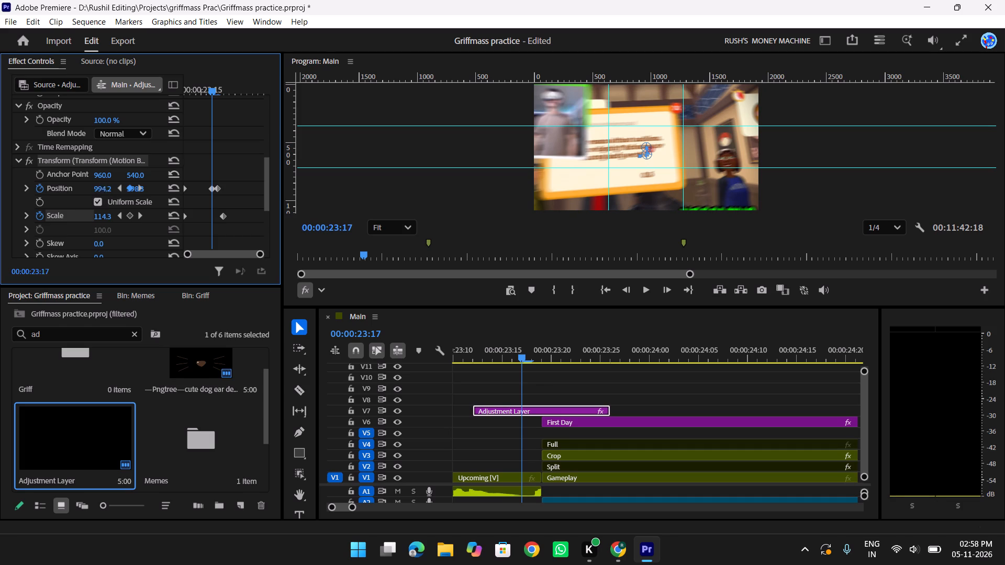
pyautogui.moveTo(121, 188); pyautogui.dragTo(148, 194)
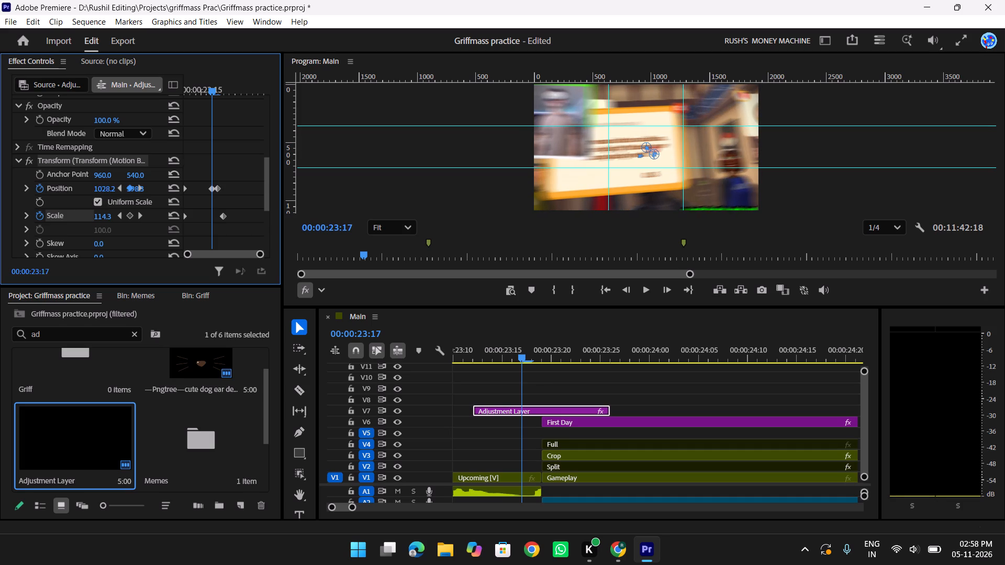
pyautogui.moveTo(148, 194); pyautogui.dragTo(150, 194)
# Adjust the vertical Position value of the 00:00:23:17 keyframe to 578.3.
pyautogui.moveTo(131, 188); pyautogui.dragTo(169, 188)
pyautogui.moveTo(169, 188); pyautogui.dragTo(173, 188)
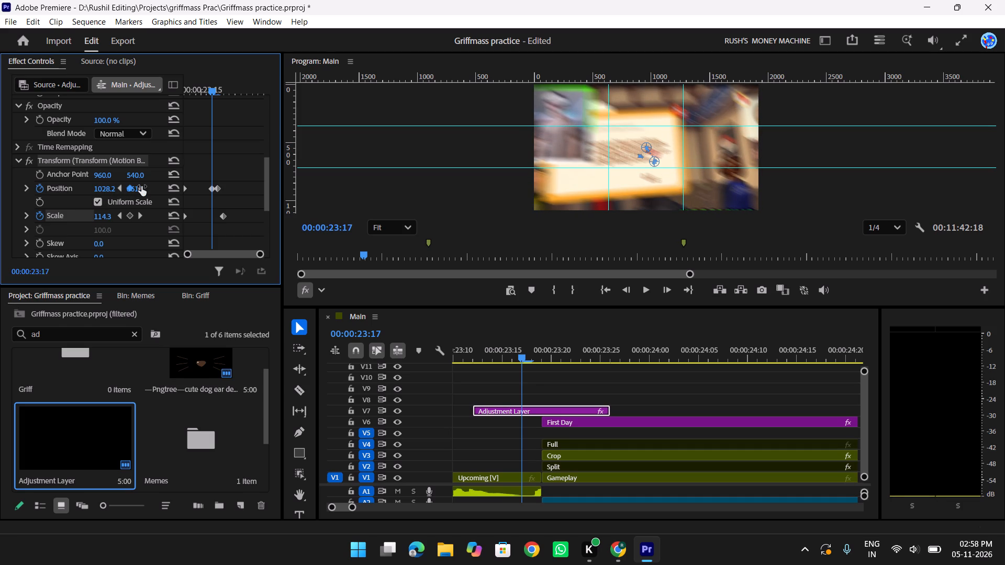
pyautogui.moveTo(137, 188); pyautogui.dragTo(118, 193)
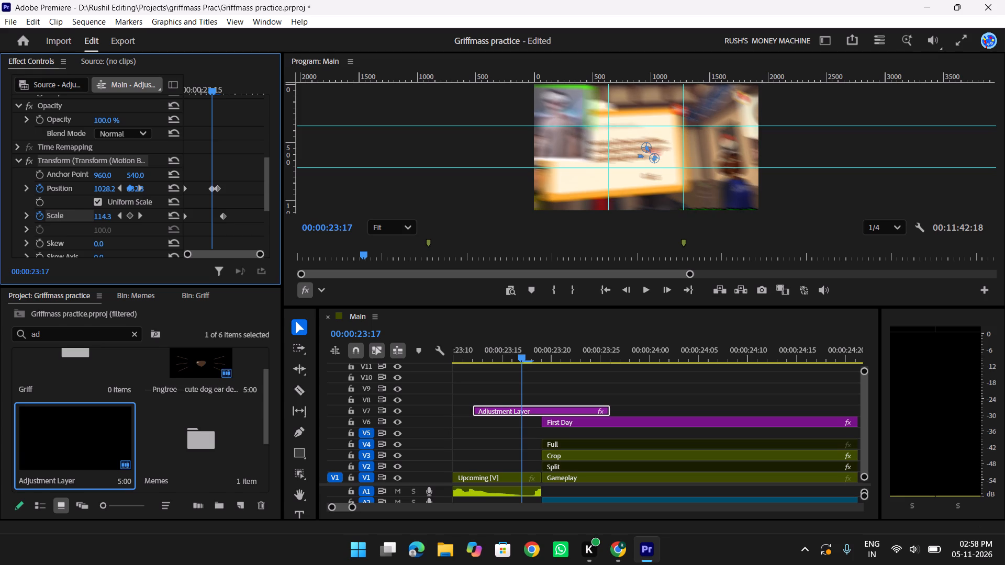
pyautogui.moveTo(118, 193); pyautogui.dragTo(108, 199)
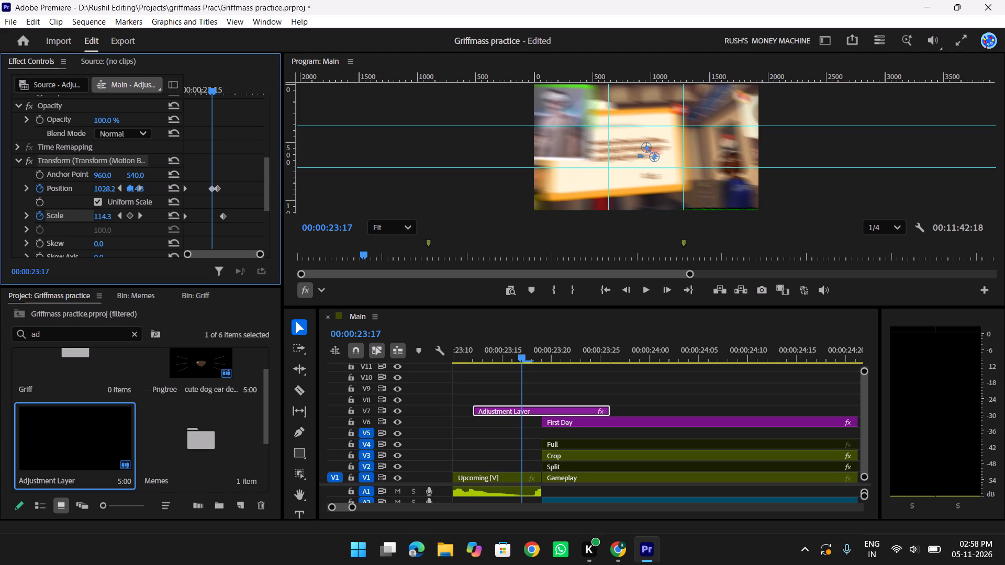
pyautogui.moveTo(108, 199); pyautogui.dragTo(92, 205)
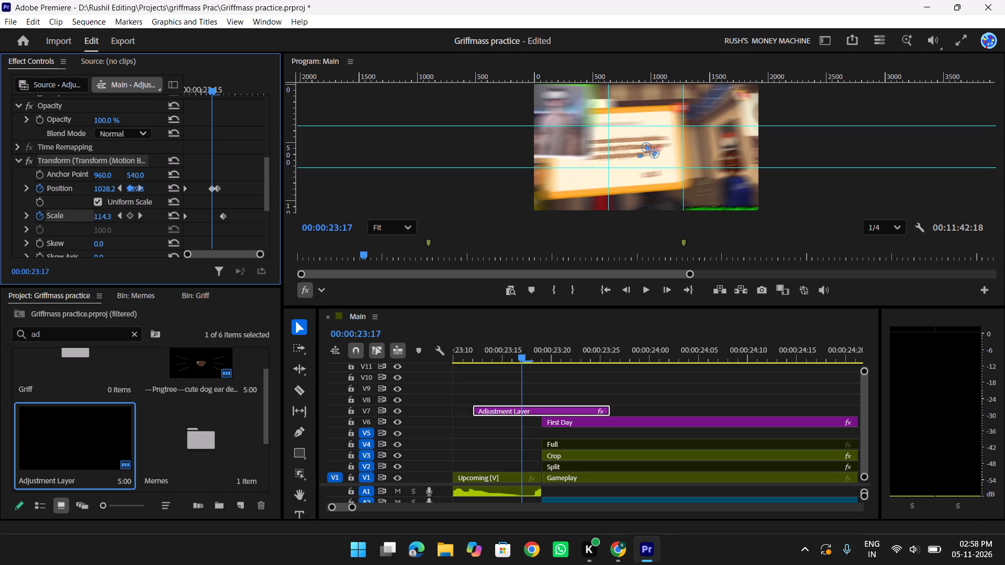
pyautogui.moveTo(92, 205); pyautogui.dragTo(92, 205)
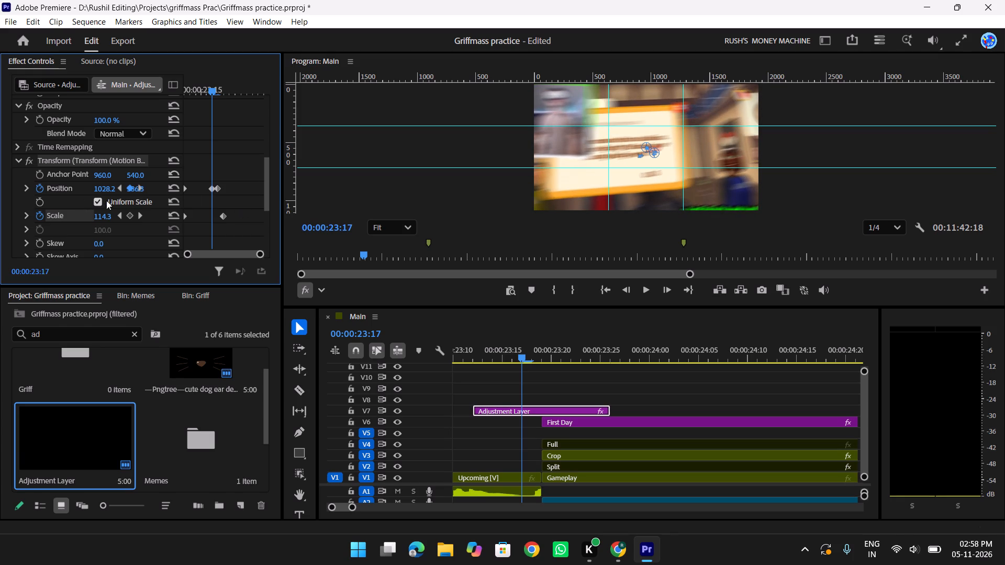
pyautogui.click(138, 189)
pyautogui.press('Down')
pyautogui.press('Down')
pyautogui.press('Down')
pyautogui.press('Down')
pyautogui.press('Down')
pyautogui.press('Down')
pyautogui.press('Down')
pyautogui.press('Down')
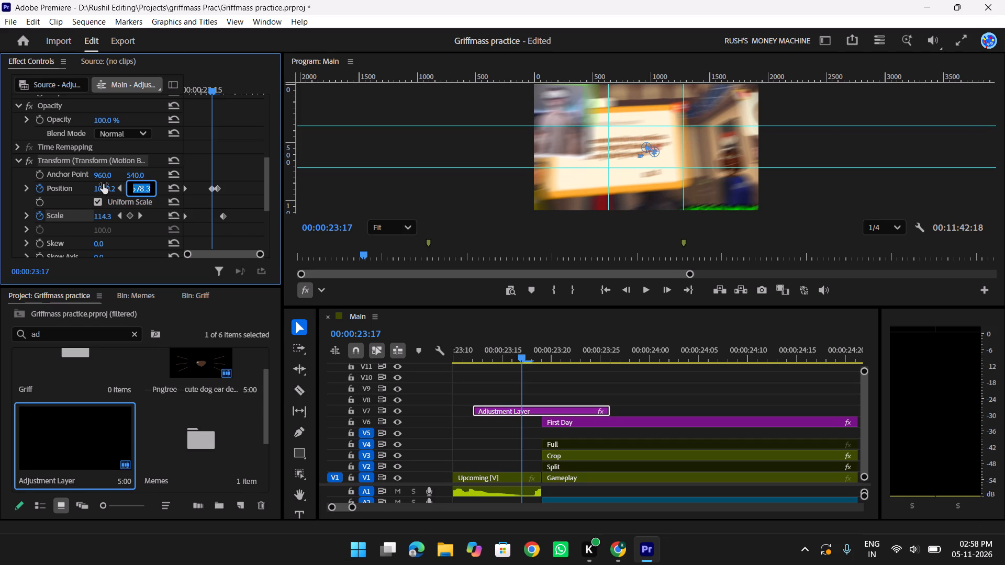
# Set the Transform effect's Shutter Angle to 0.
pyautogui.scroll(-16, 143, 236)
pyautogui.click(114, 191)
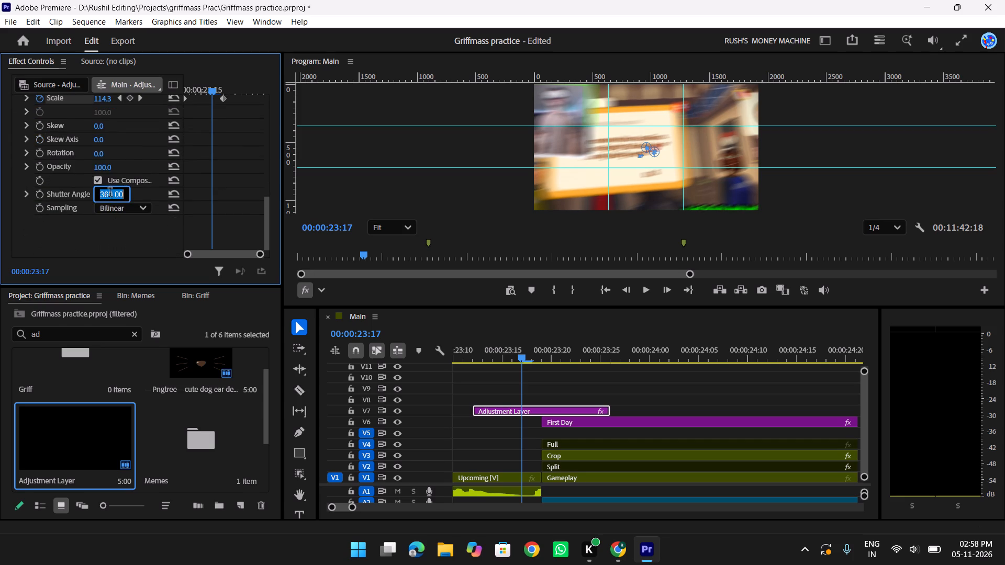
pyautogui.press('0')
pyautogui.press('Return')
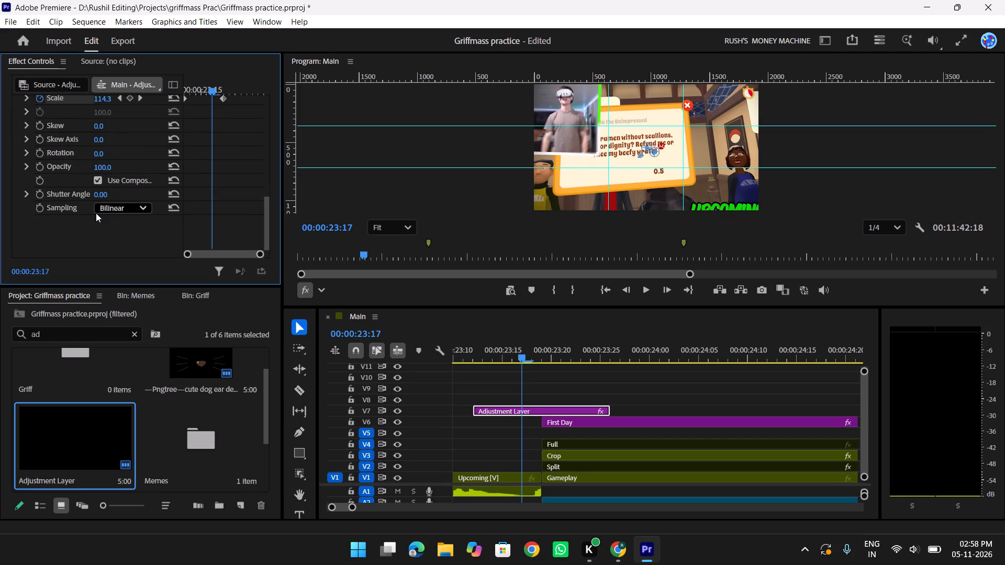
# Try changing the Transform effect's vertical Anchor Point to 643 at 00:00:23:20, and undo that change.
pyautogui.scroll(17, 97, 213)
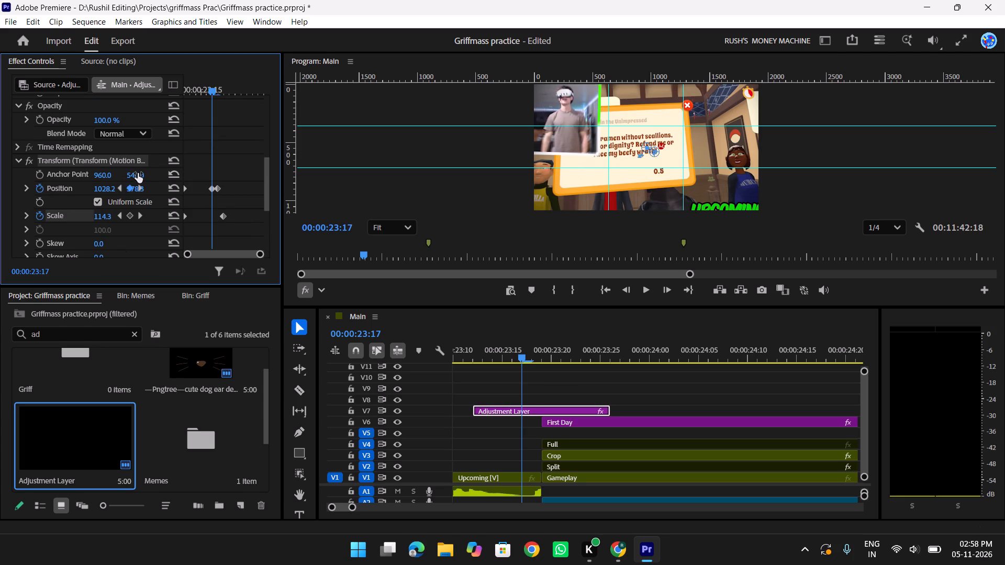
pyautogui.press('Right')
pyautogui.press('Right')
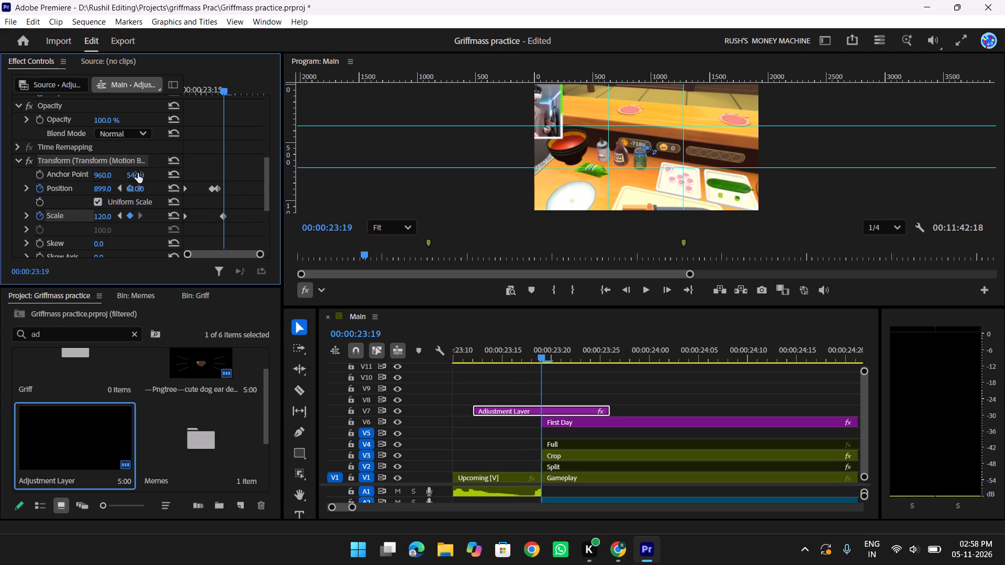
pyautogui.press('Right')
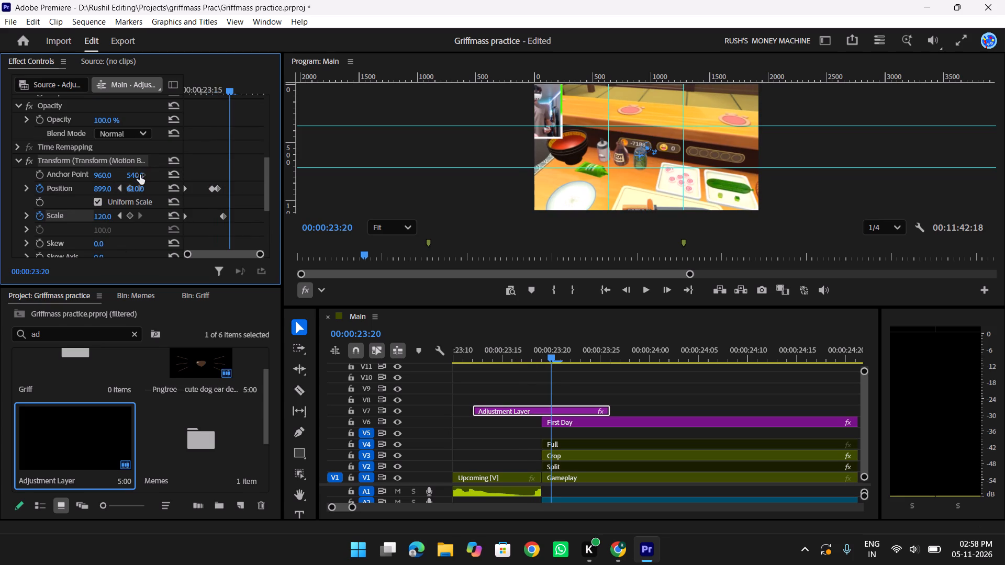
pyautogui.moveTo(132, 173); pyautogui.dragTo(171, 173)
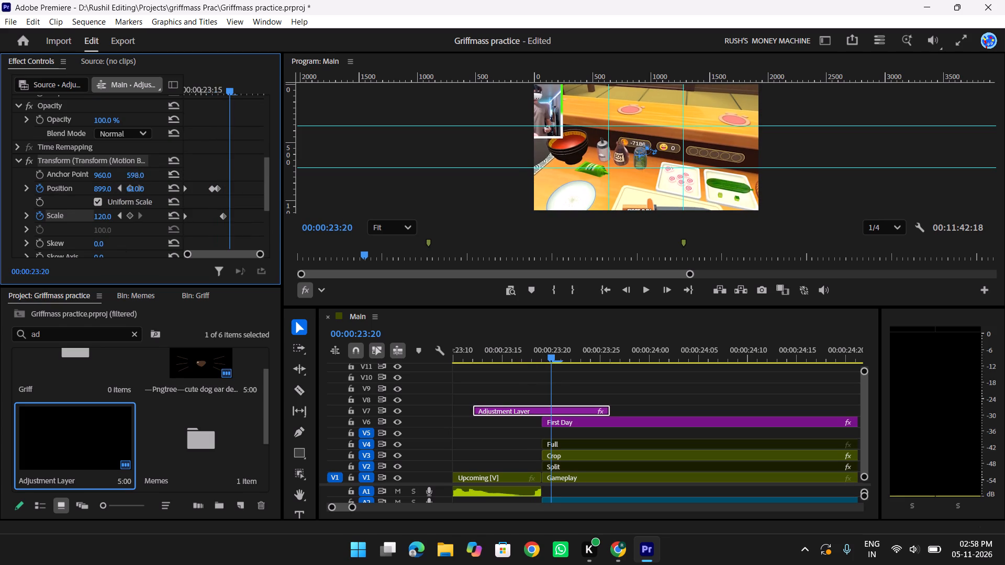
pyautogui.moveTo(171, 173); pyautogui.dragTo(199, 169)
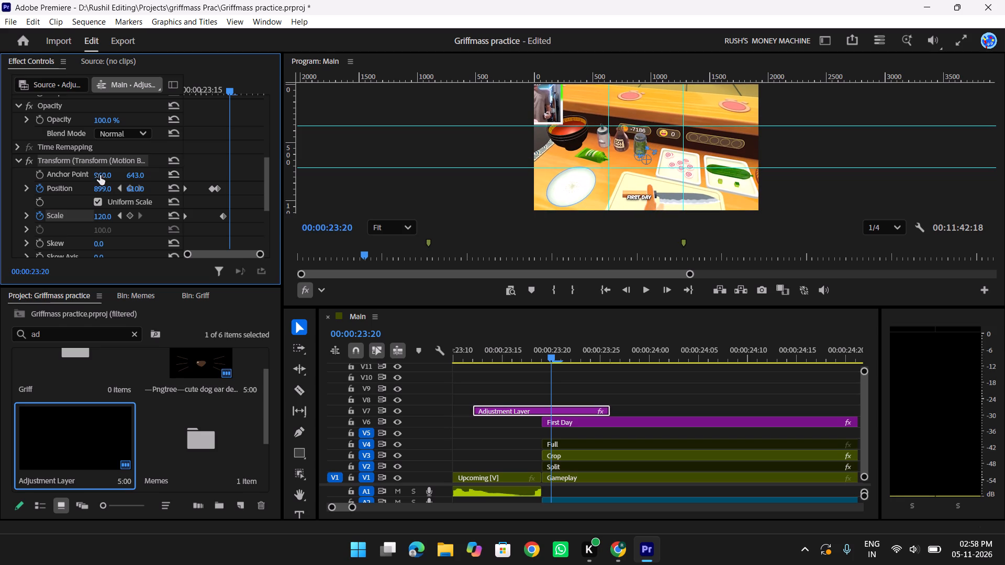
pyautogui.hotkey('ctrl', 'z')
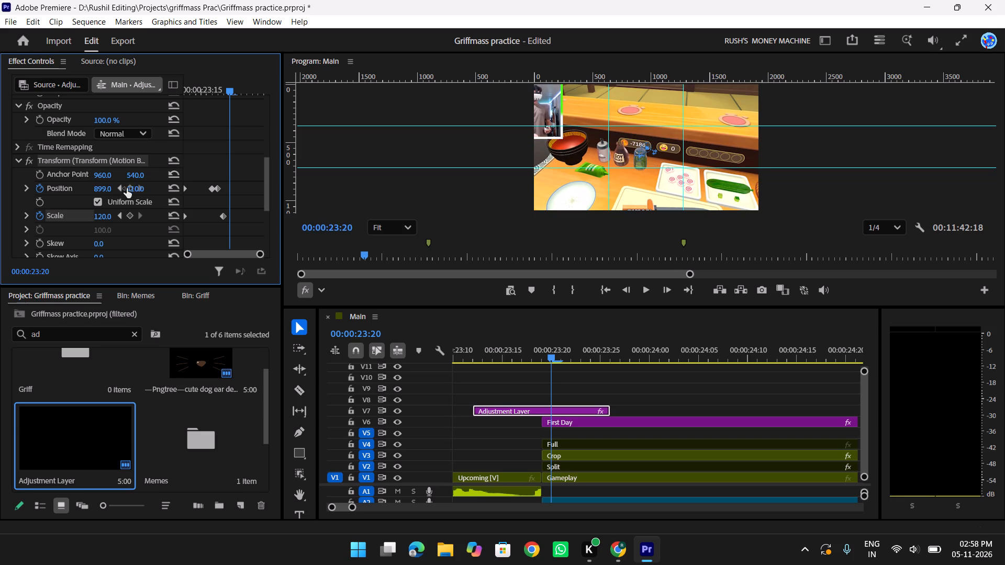
# Add a Transform Position keyframe at 00:00:23:20 with its vertical value set to about 437.
pyautogui.moveTo(133, 187); pyautogui.dragTo(85, 196)
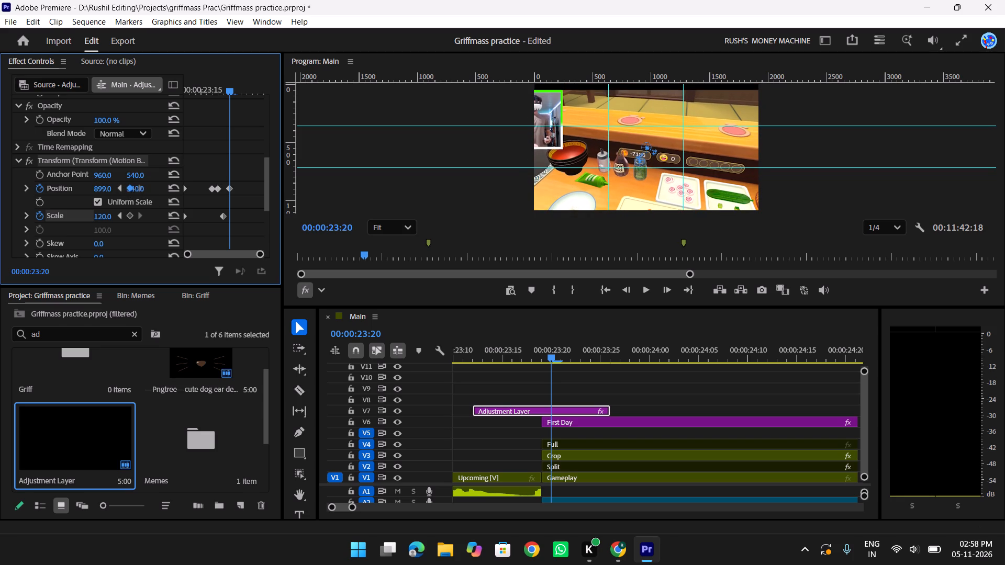
pyautogui.moveTo(85, 196); pyautogui.dragTo(133, 184)
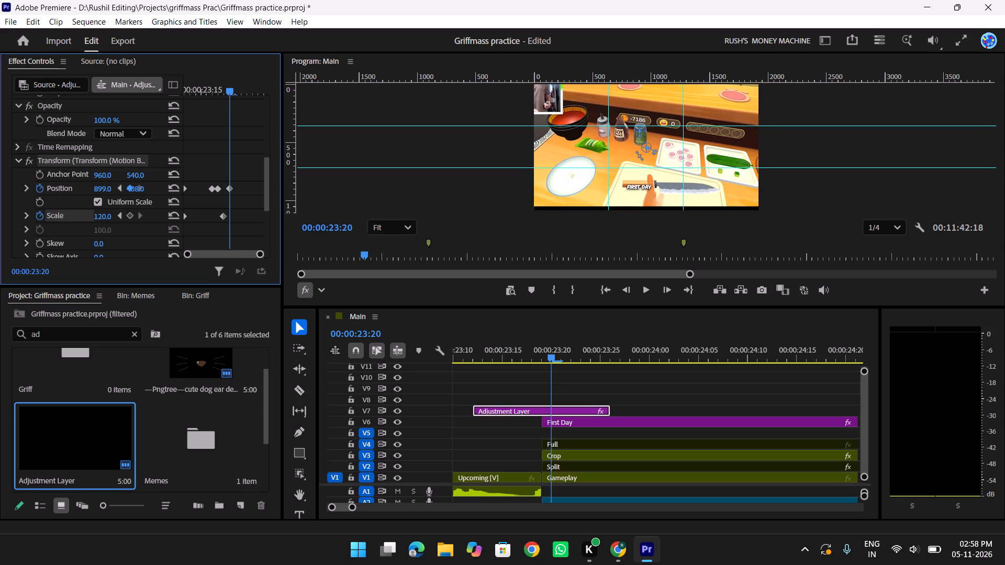
pyautogui.moveTo(133, 184); pyautogui.dragTo(149, 175)
# Set the horizontal Position value of the 00:00:23:20 keyframe to 944.
pyautogui.click(107, 187)
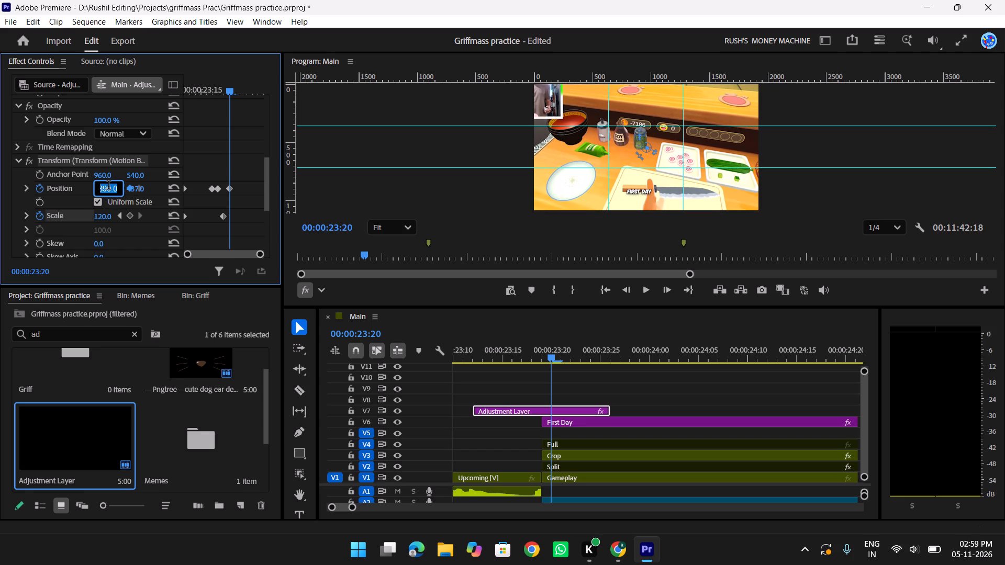
pyautogui.press('Up')
pyautogui.press('Up')
pyautogui.press('Up')
pyautogui.press('Up')
pyautogui.press('Up')
pyautogui.press('Up')
pyautogui.press('Up')
pyautogui.press('Up')
pyautogui.press('Up')
pyautogui.press('Up')
pyautogui.press('Up')
pyautogui.press('Up')
pyautogui.press('Up')
pyautogui.press('Up')
pyautogui.press('Up')
pyautogui.press('Up')
pyautogui.press('Up')
pyautogui.press('Up')
pyautogui.press('Up')
pyautogui.press('Up')
pyautogui.press('Up')
pyautogui.press('Up')
pyautogui.press('Up')
pyautogui.press('Up')
pyautogui.press('Up')
pyautogui.press('Up')
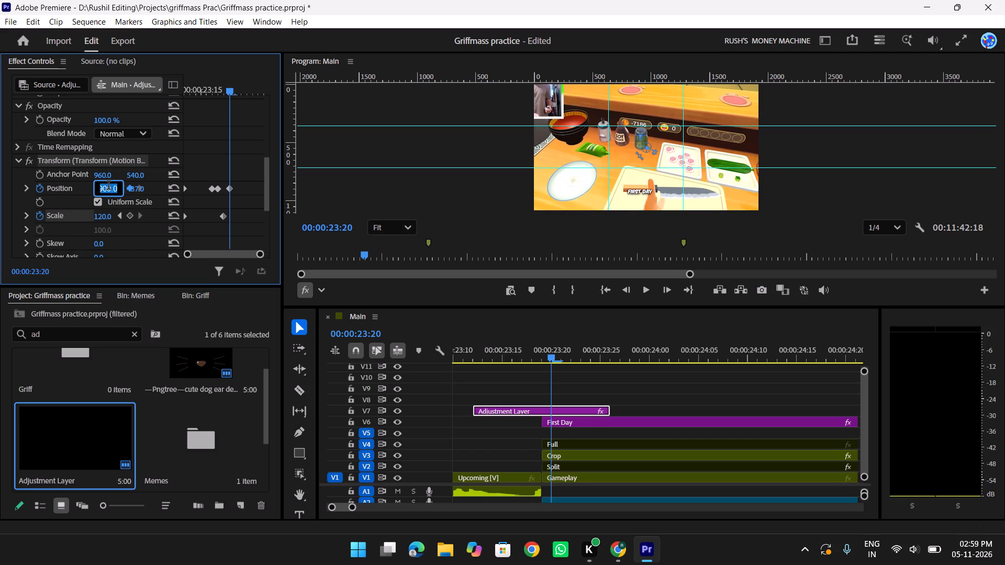
pyautogui.press('Up')
pyautogui.press('Down')
pyautogui.press('Up')
pyautogui.press('Up')
pyautogui.press('Up')
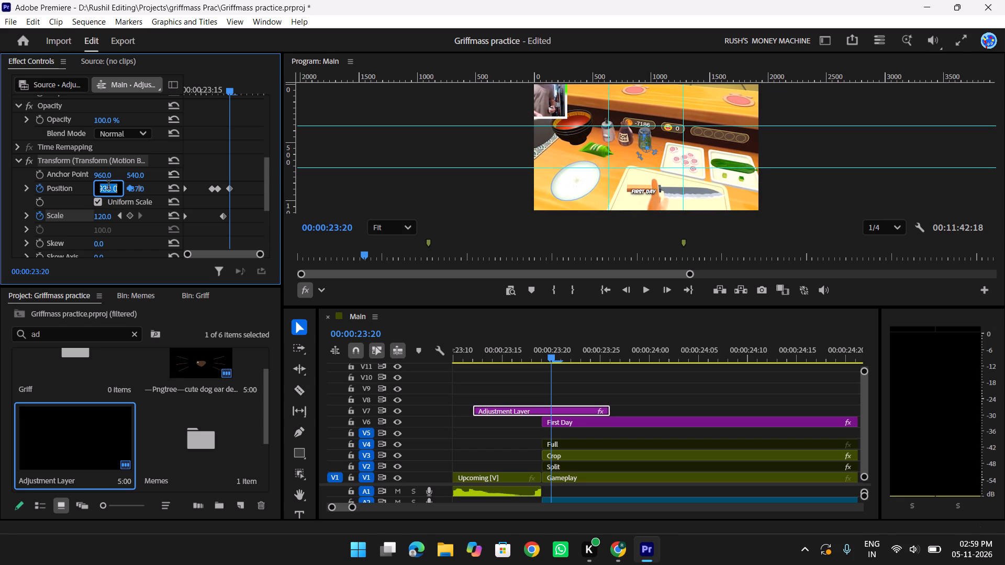
pyautogui.press('Up')
pyautogui.press('Up')
pyautogui.press('Up')
pyautogui.press('Up')
pyautogui.press('Up')
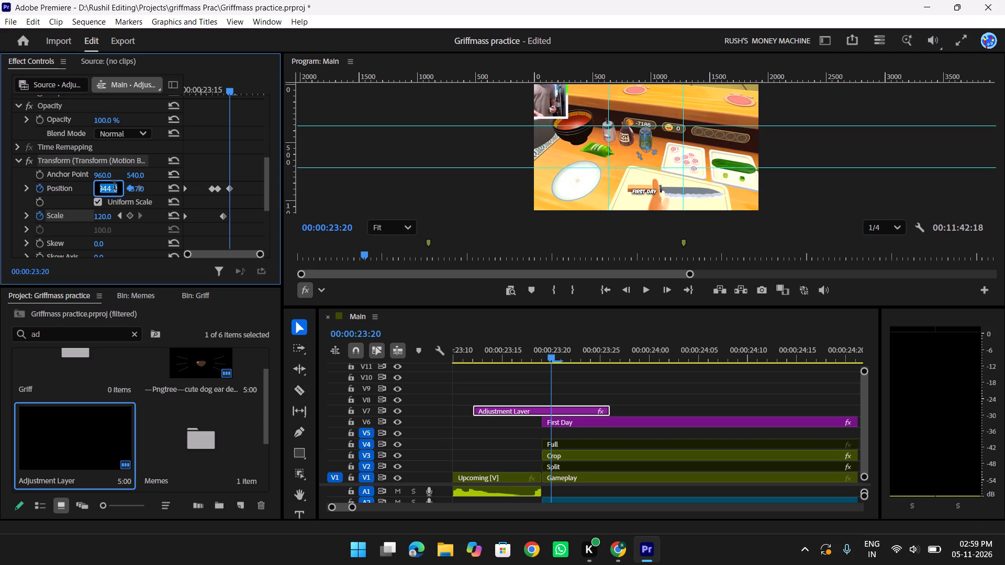
pyautogui.press('Right')
pyautogui.click(241, 137)
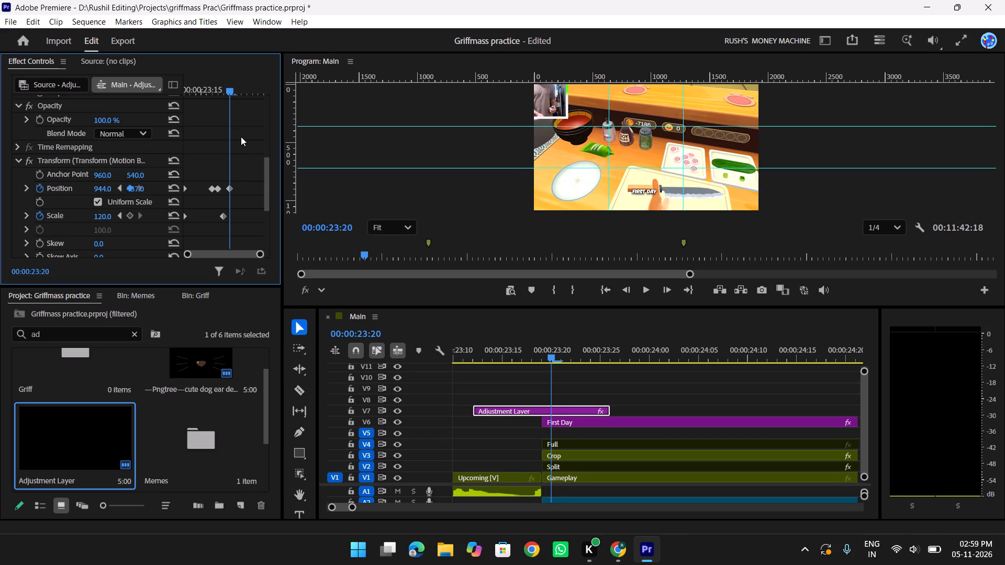
# Add a Transform Position keyframe at 00:00:23:21 with its horizontal value set to 886.
pyautogui.press('Right')
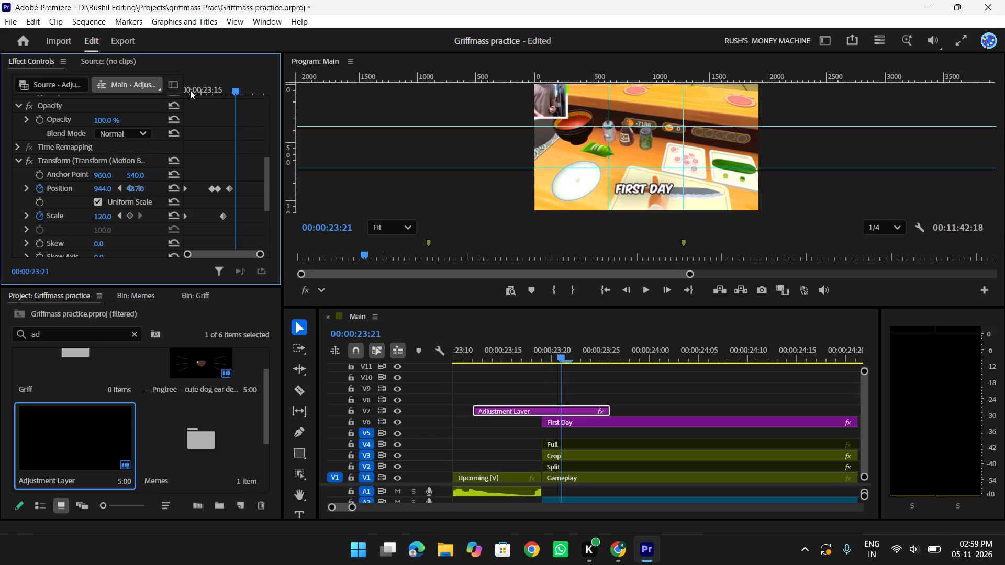
pyautogui.click(104, 190)
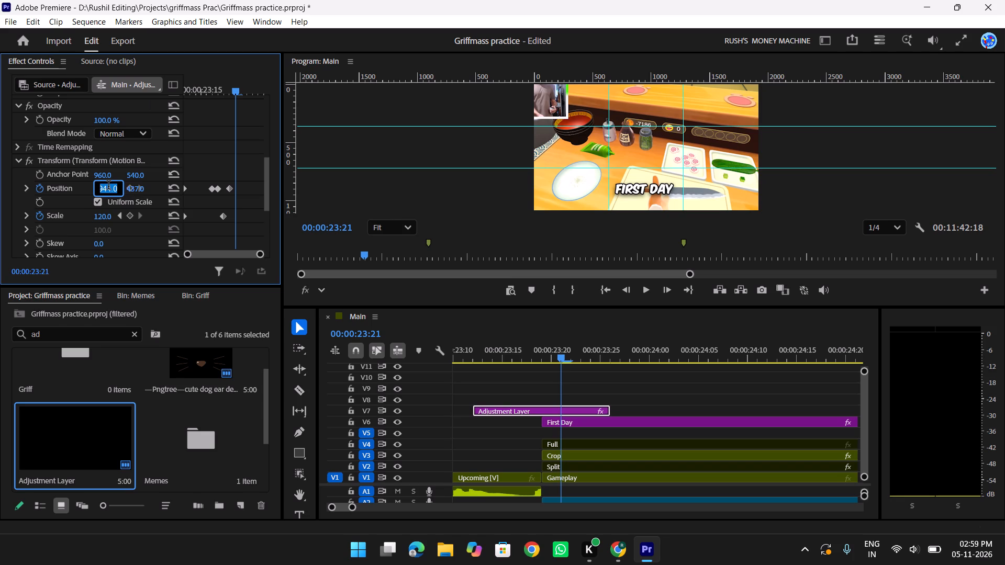
pyautogui.press('Down')
pyautogui.press('Down')
pyautogui.press('Down')
pyautogui.press('Down')
pyautogui.press('Down')
pyautogui.press('Down')
pyautogui.press('Down')
pyautogui.press('Down')
pyautogui.press('Down')
pyautogui.press('Down')
pyautogui.press('Down')
pyautogui.press('Down')
pyautogui.press('Down')
pyautogui.press('Down')
pyautogui.press('Down')
pyautogui.press('Down')
pyautogui.press('Down')
pyautogui.press('Down')
pyautogui.press('Down')
pyautogui.press('Down')
pyautogui.press('Down')
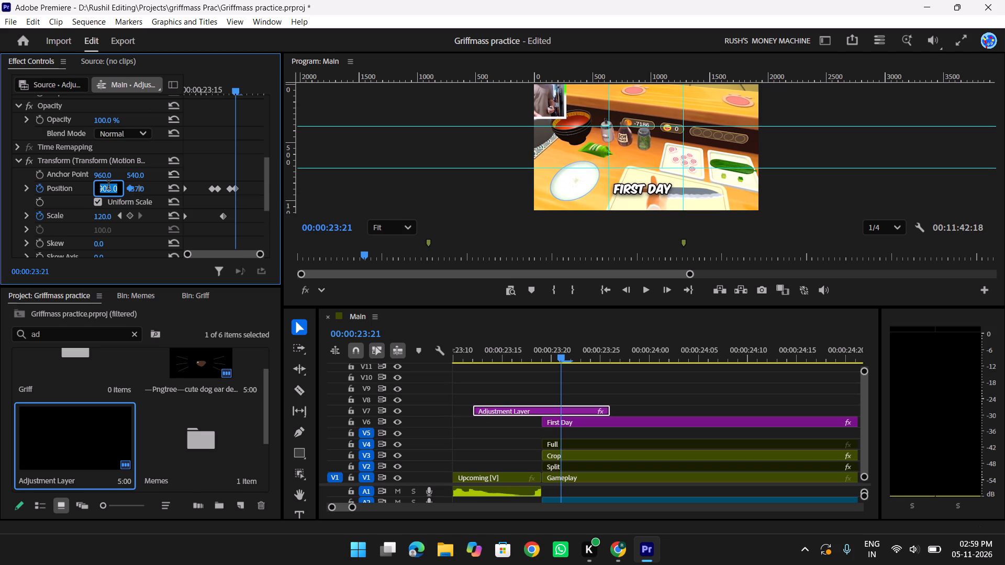
pyautogui.press('Down')
pyautogui.press('Down')
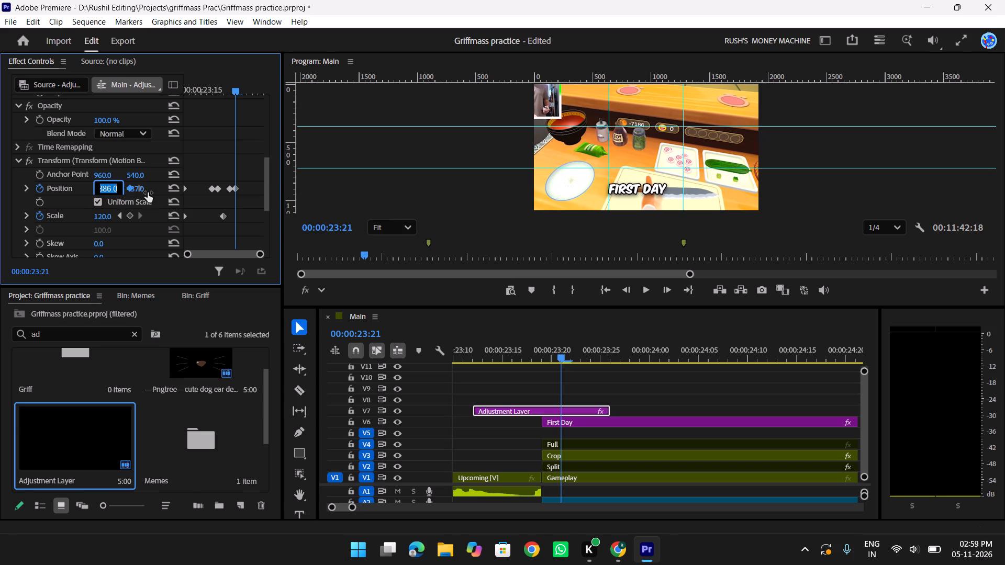
# Set the vertical Position value of the 00:00:23:21 keyframe to 426.
pyautogui.click(137, 191)
pyautogui.press('Down')
pyautogui.press('Down')
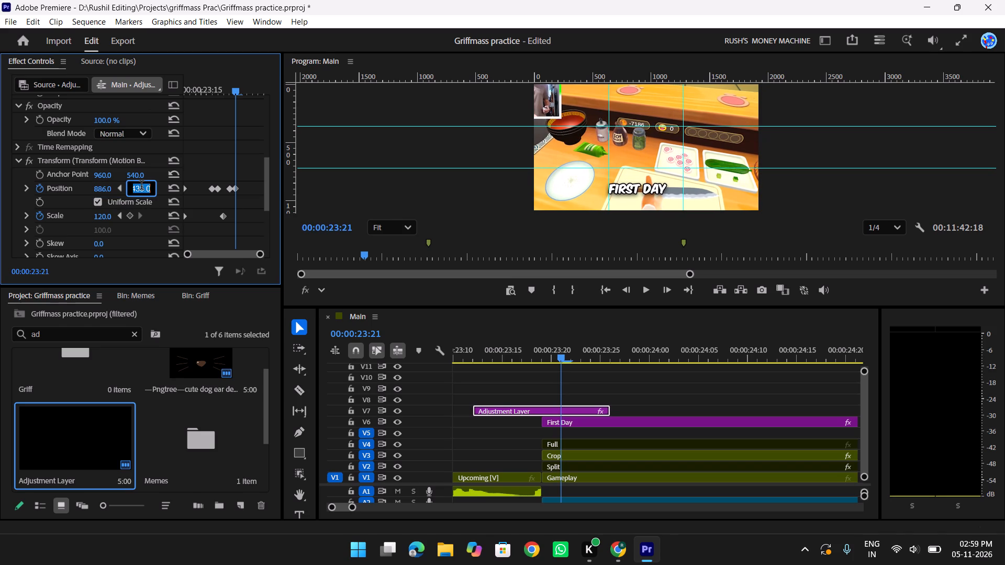
pyautogui.press('Down')
pyautogui.press('Down')
pyautogui.press('Down')
pyautogui.press('Down')
pyautogui.press('Down')
pyautogui.press('Down')
pyautogui.press('Down')
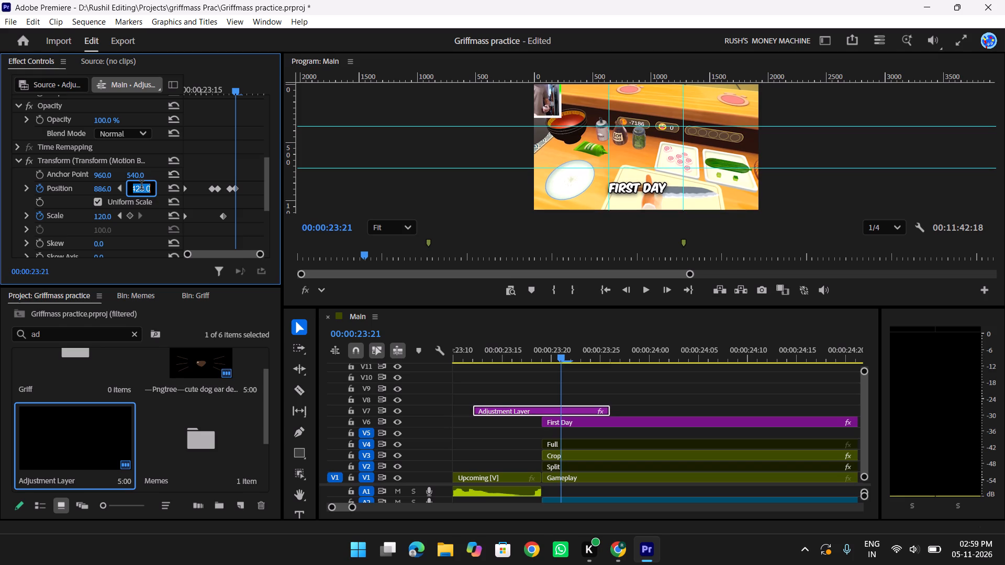
pyautogui.press('Down')
pyautogui.press('Down')
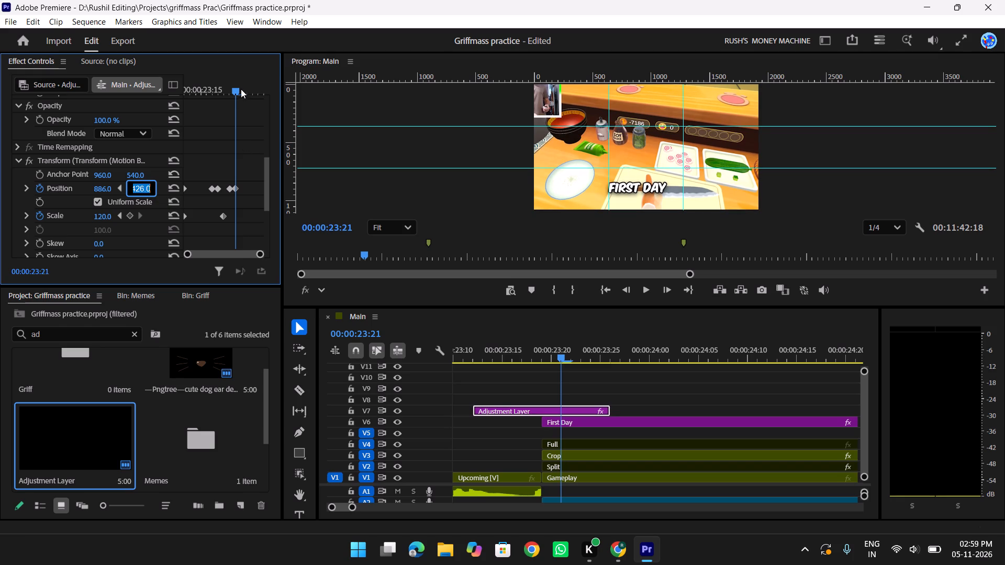
# At 00:00:23:25, reset the Transform effect's Position to 960, 540 and Scale to 100, adding end keyframes for both.
pyautogui.moveTo(241, 85); pyautogui.dragTo(256, 85)
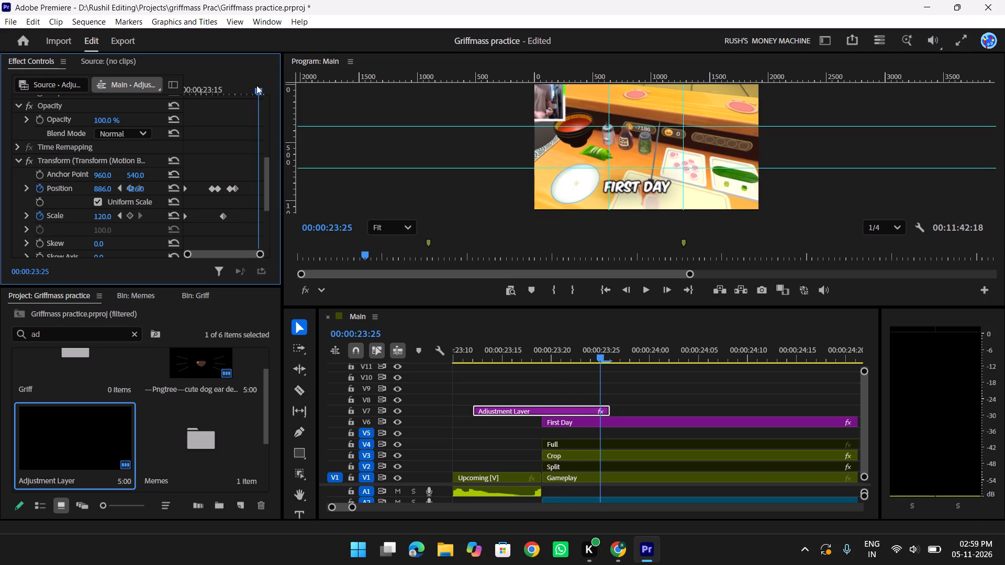
pyautogui.moveTo(256, 85); pyautogui.dragTo(261, 86)
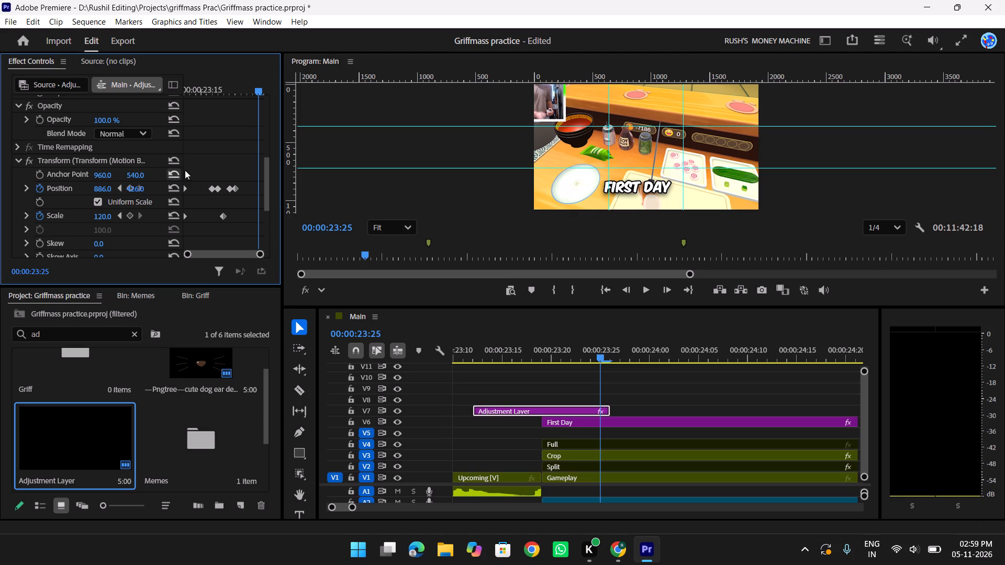
pyautogui.click(174, 189)
pyautogui.click(174, 214)
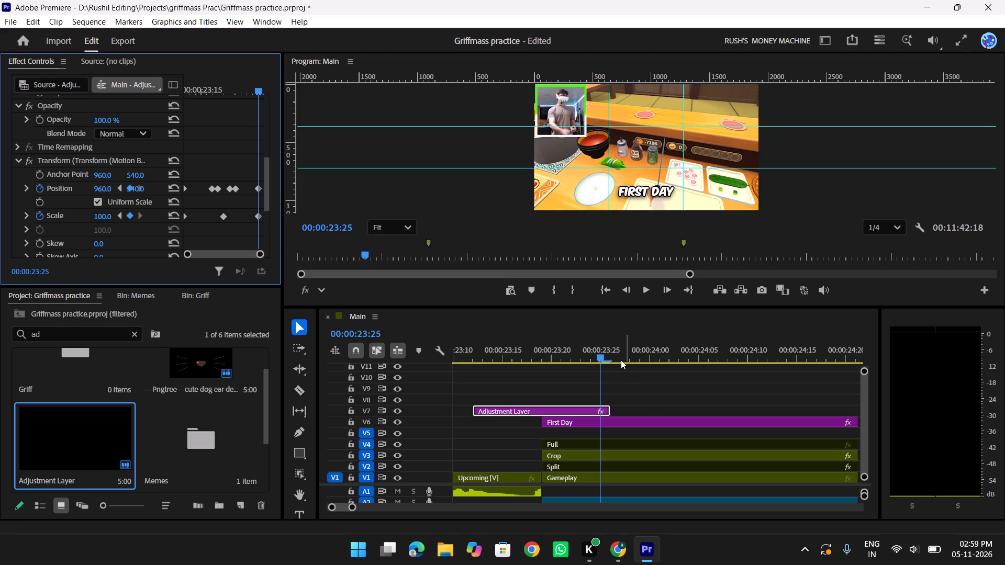
# Play back and scrub the shake-and-zoom transition across the cut from Upcoming to the gameplay section.
pyautogui.moveTo(621, 359); pyautogui.dragTo(552, 362)
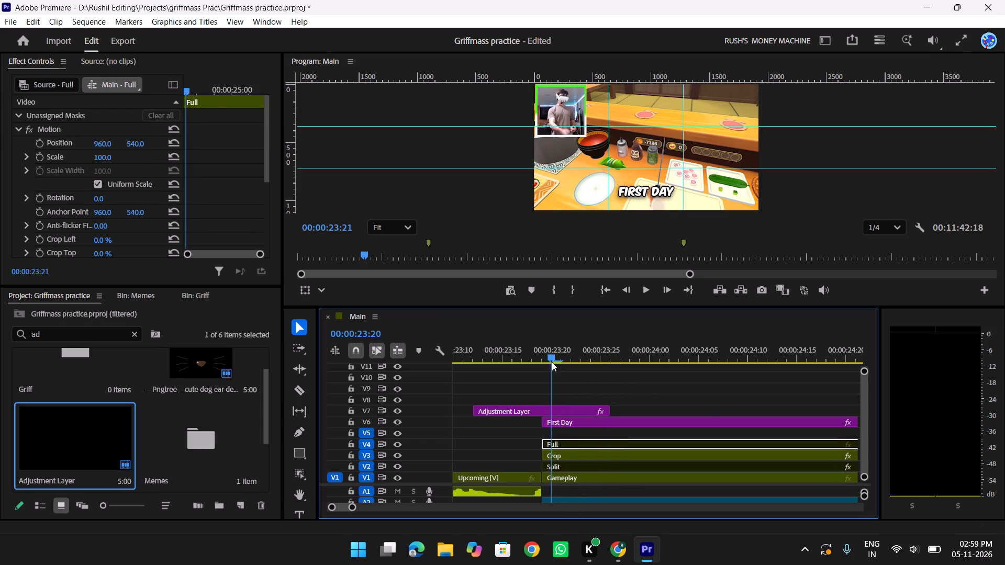
pyautogui.moveTo(552, 362); pyautogui.dragTo(466, 360)
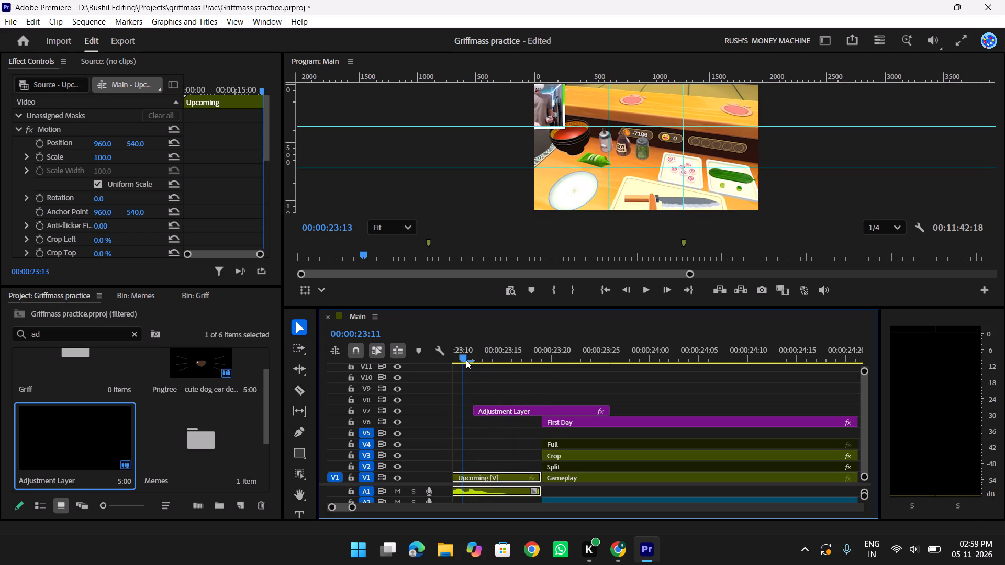
pyautogui.press('space')
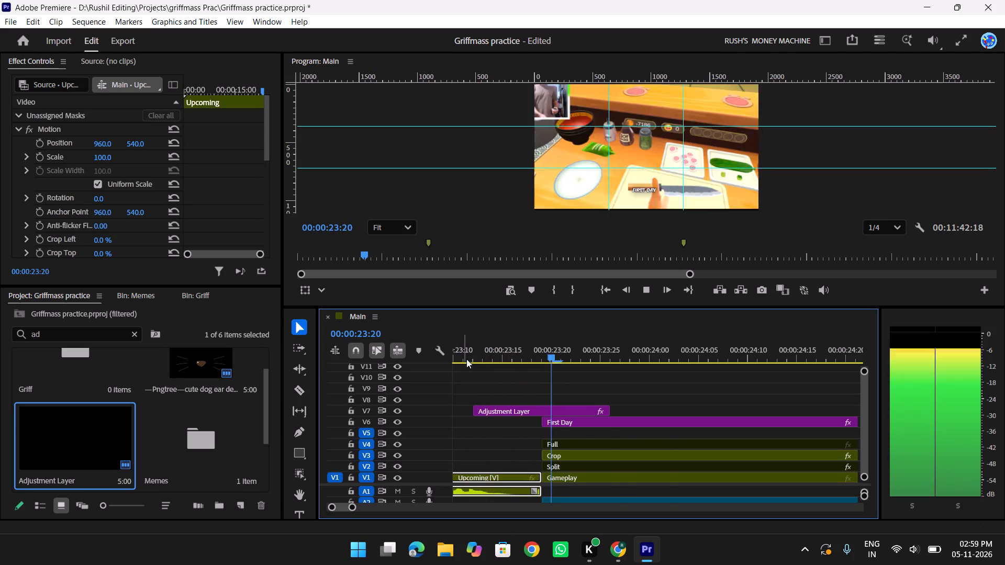
pyautogui.press('space')
pyautogui.moveTo(707, 349); pyautogui.dragTo(561, 355)
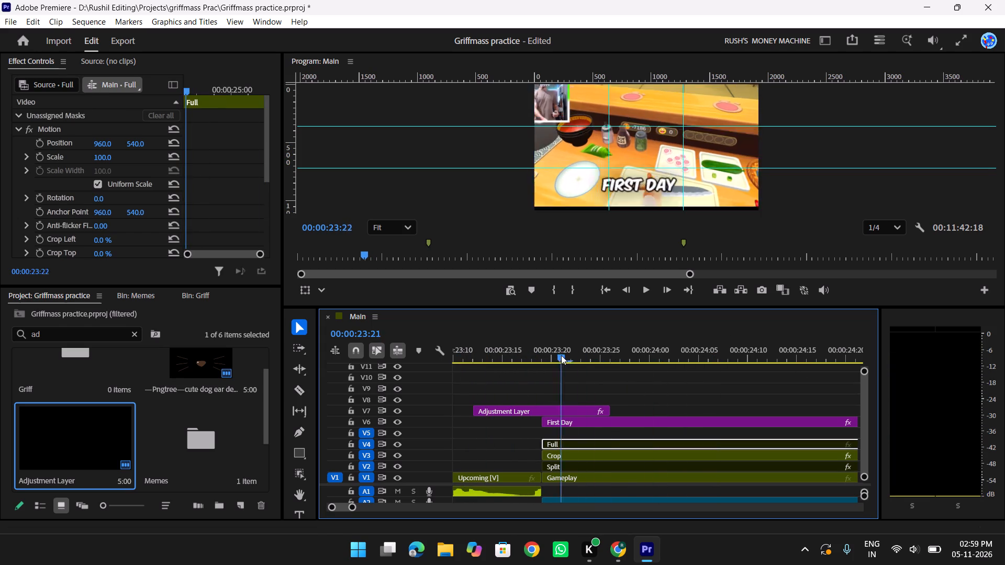
pyautogui.moveTo(561, 355); pyautogui.dragTo(537, 360)
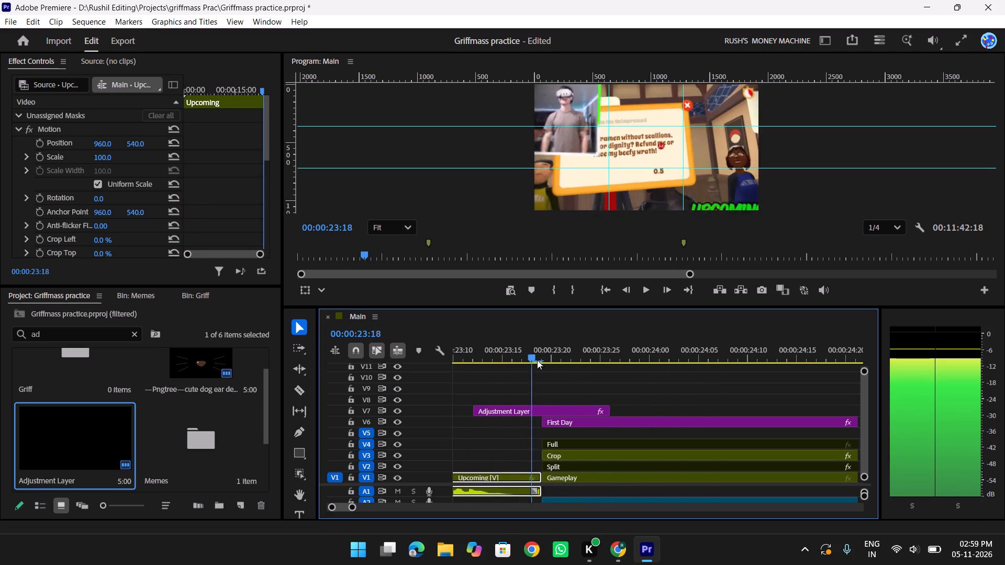
pyautogui.moveTo(537, 360); pyautogui.dragTo(444, 359)
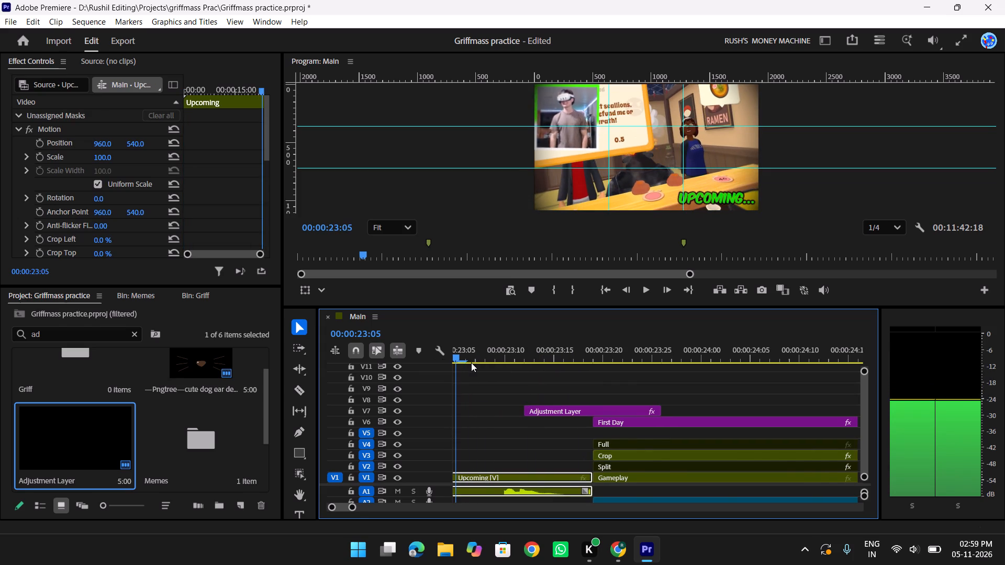
pyautogui.press('y')
pyautogui.press('y')
pyautogui.press('y')
pyautogui.moveTo(620, 350); pyautogui.dragTo(602, 353)
pyautogui.press('space')
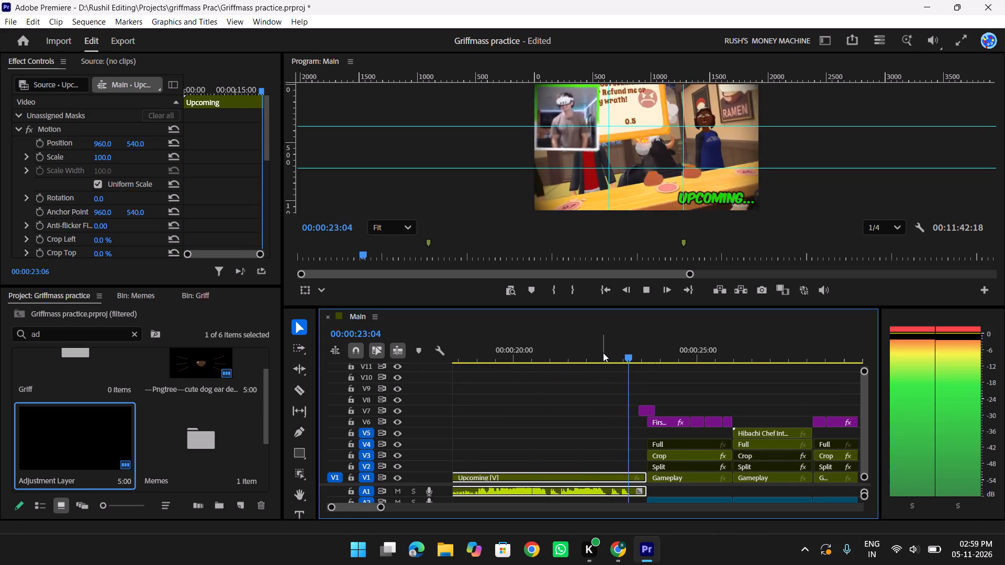
pyautogui.press('space')
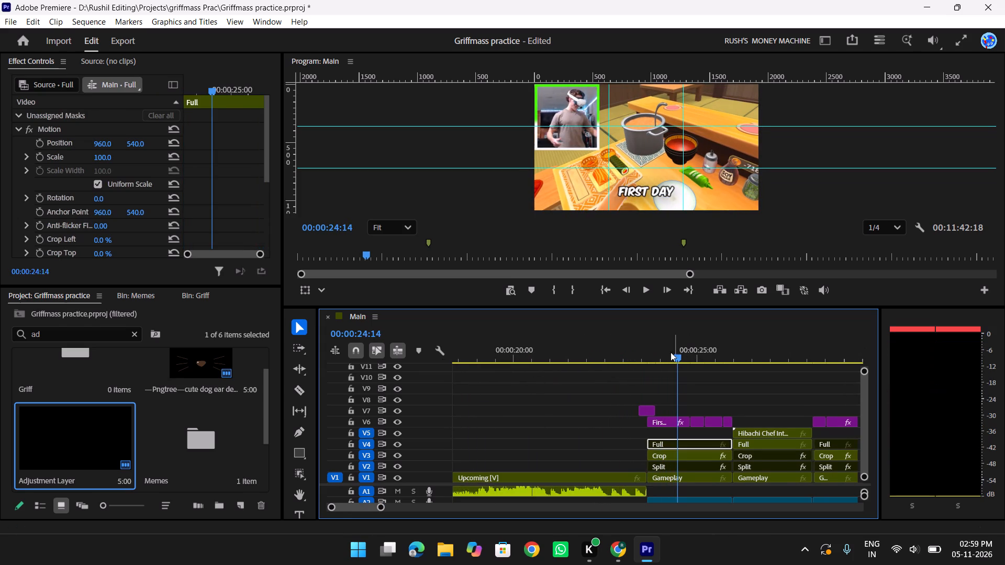
pyautogui.moveTo(671, 352); pyautogui.dragTo(627, 353)
pyautogui.press('space')
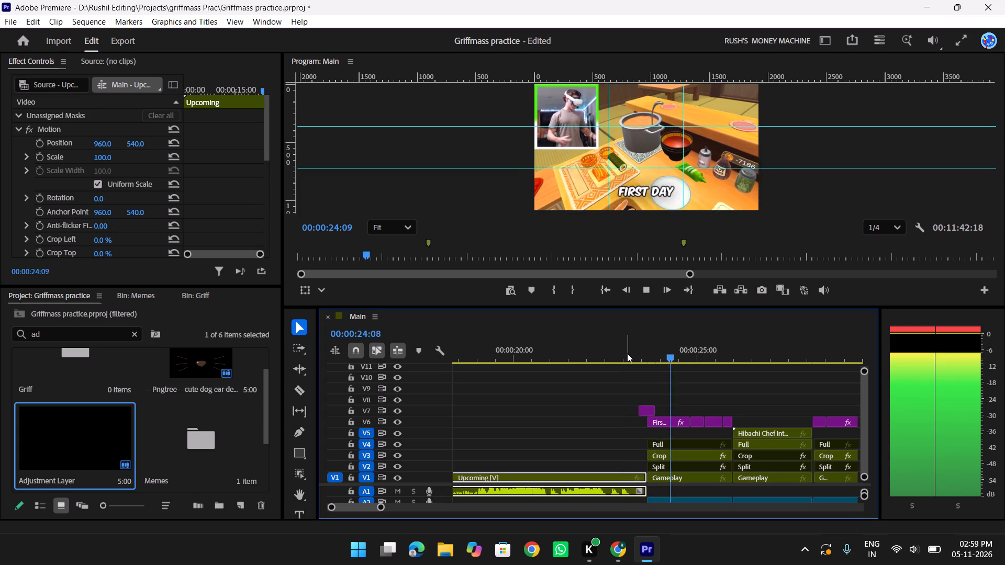
pyautogui.press('space')
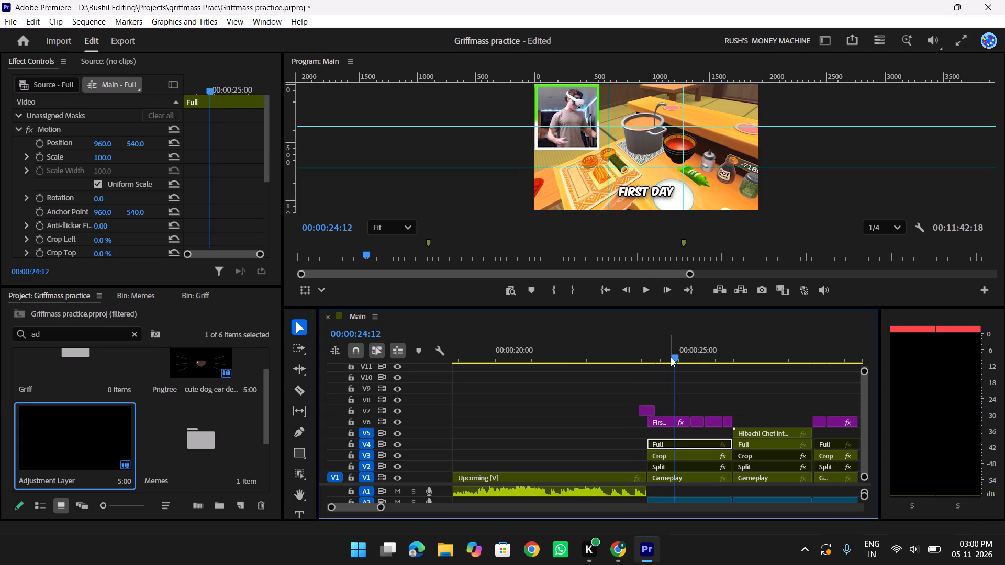
# Select the adjustment layer on V7 and examine its Transform Position and Scale keyframes around the cut.
pyautogui.moveTo(666, 354); pyautogui.dragTo(646, 355)
pyautogui.press('t')
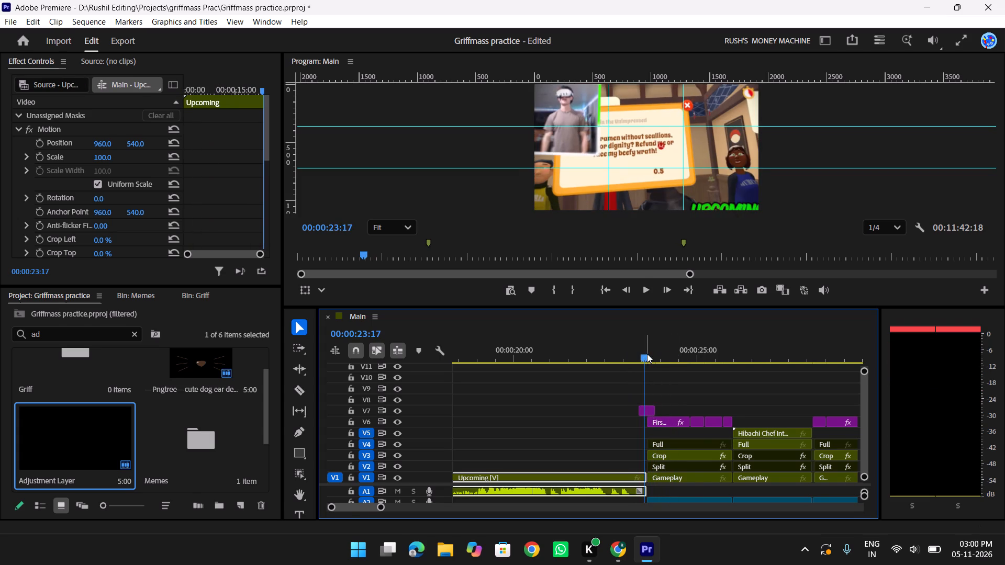
pyautogui.write('tt')
pyautogui.press('t')
pyautogui.moveTo(653, 357); pyautogui.dragTo(687, 358)
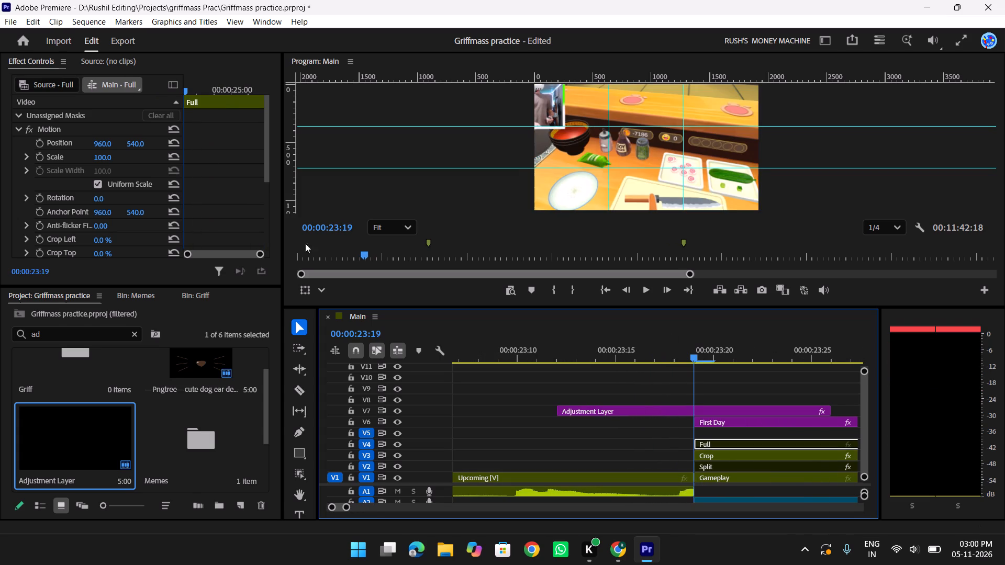
pyautogui.scroll(-9, 191, 188)
pyautogui.scroll(-4, 239, 190)
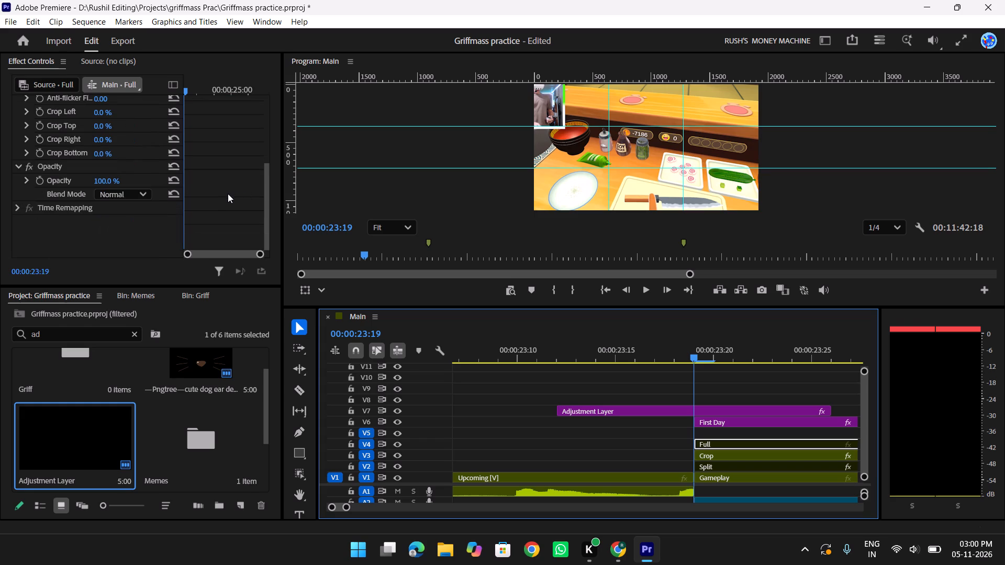
pyautogui.scroll(13, 158, 207)
pyautogui.scroll(-3, 158, 204)
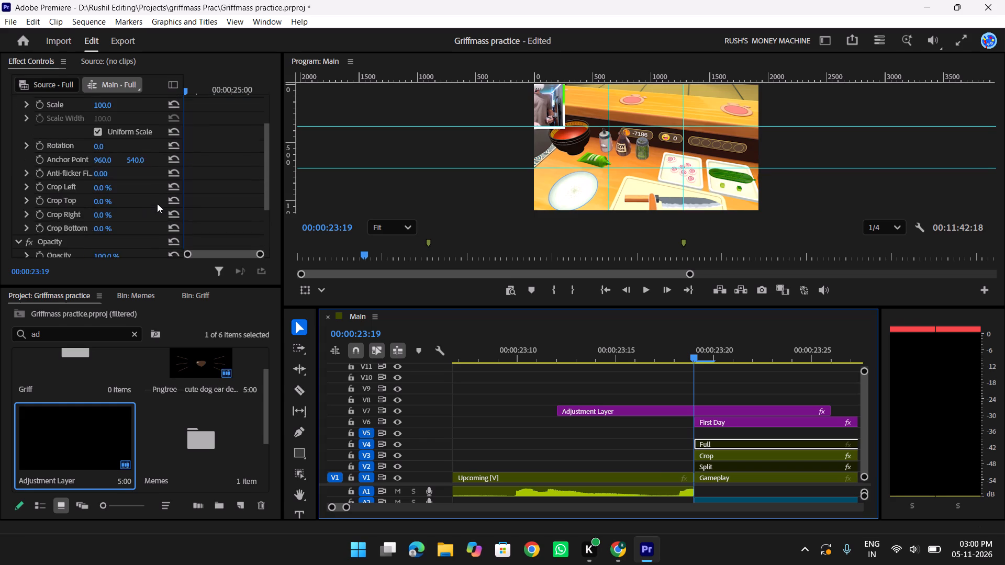
pyautogui.scroll(-6, 157, 204)
pyautogui.click(666, 410)
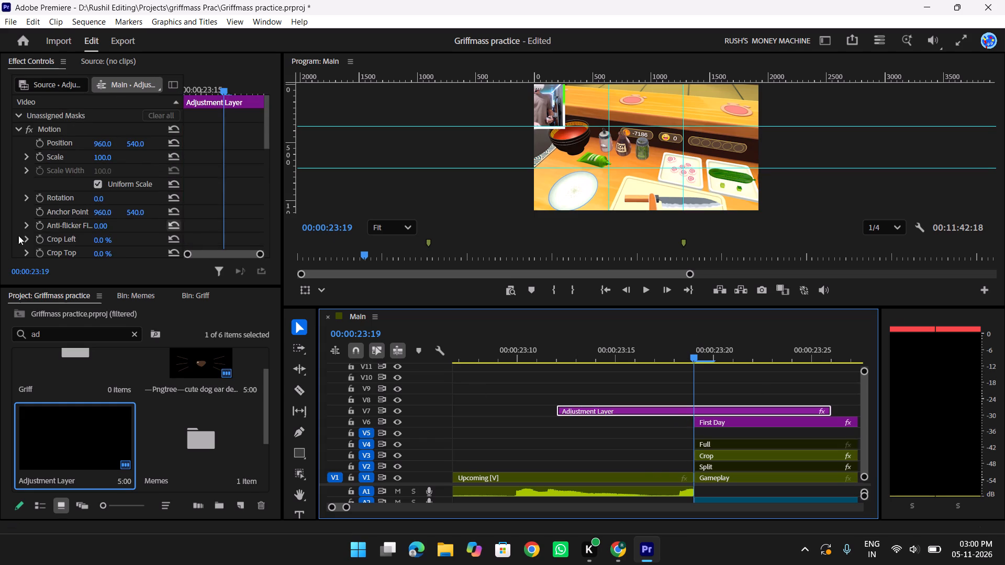
pyautogui.scroll(-16, 155, 207)
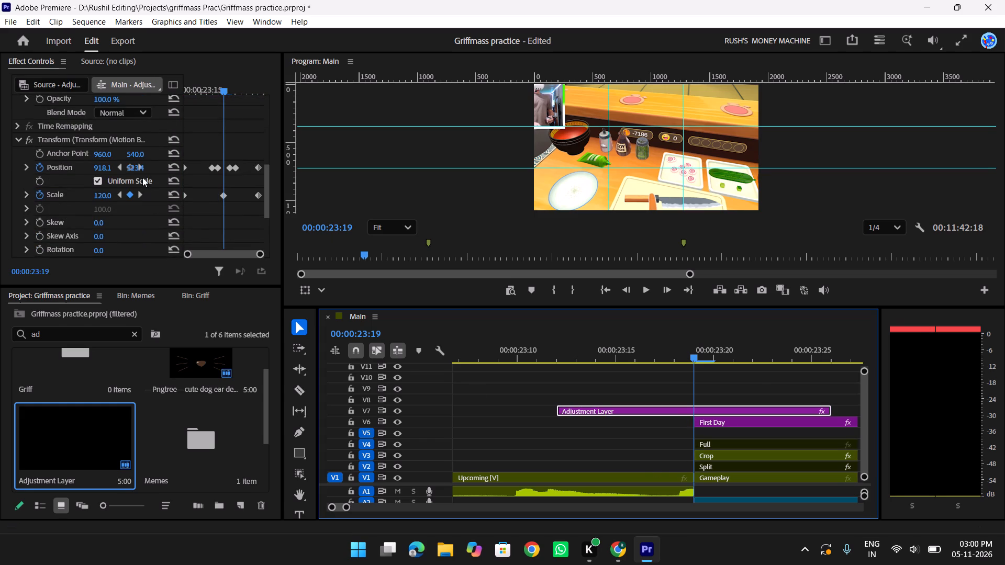
pyautogui.click(140, 197)
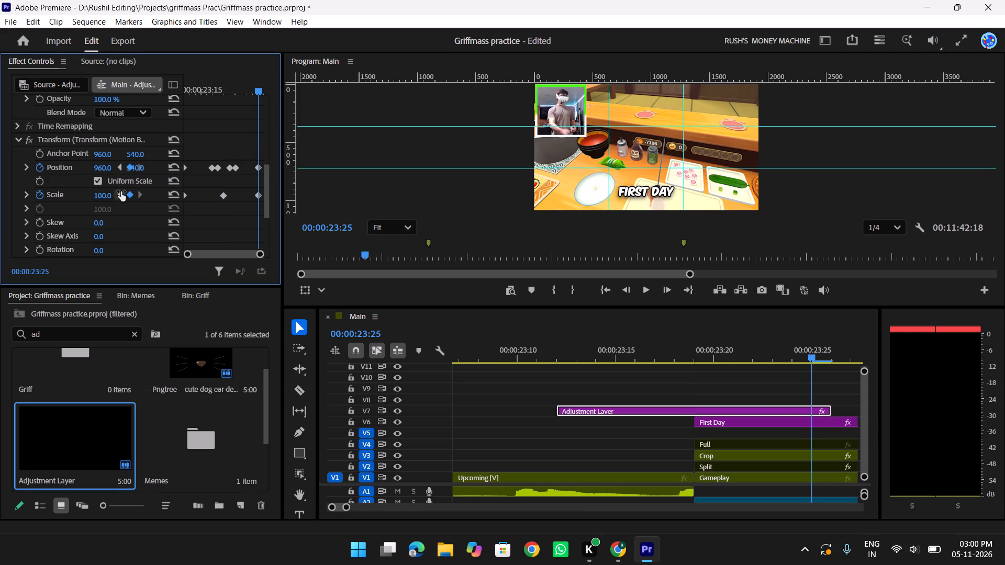
pyautogui.click(121, 191)
pyautogui.click(122, 208)
# Widen the property column of Effect Controls so the full effect names and keyframe controls fit.
pyautogui.moveTo(181, 178); pyautogui.dragTo(191, 183)
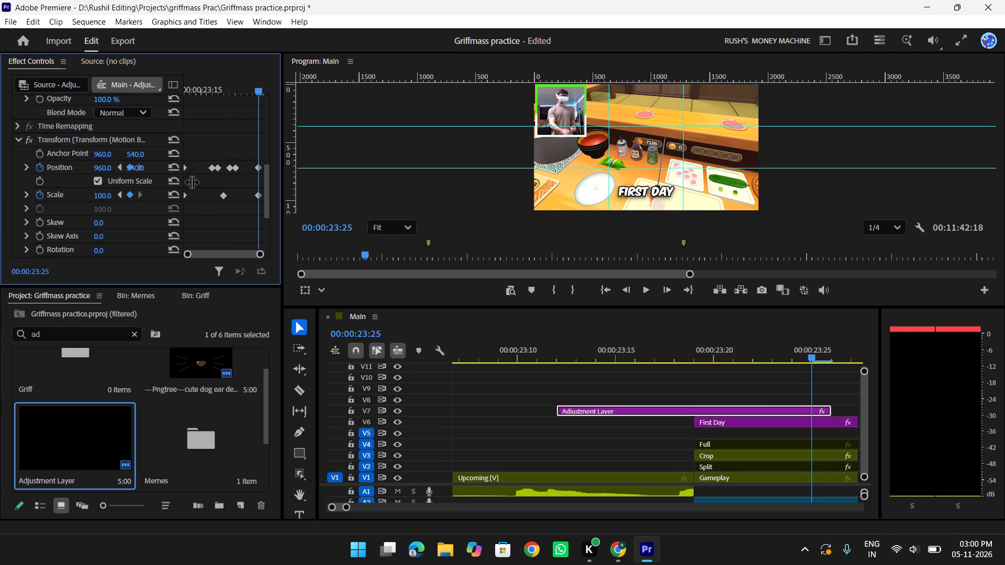
pyautogui.moveTo(191, 183); pyautogui.dragTo(273, 190)
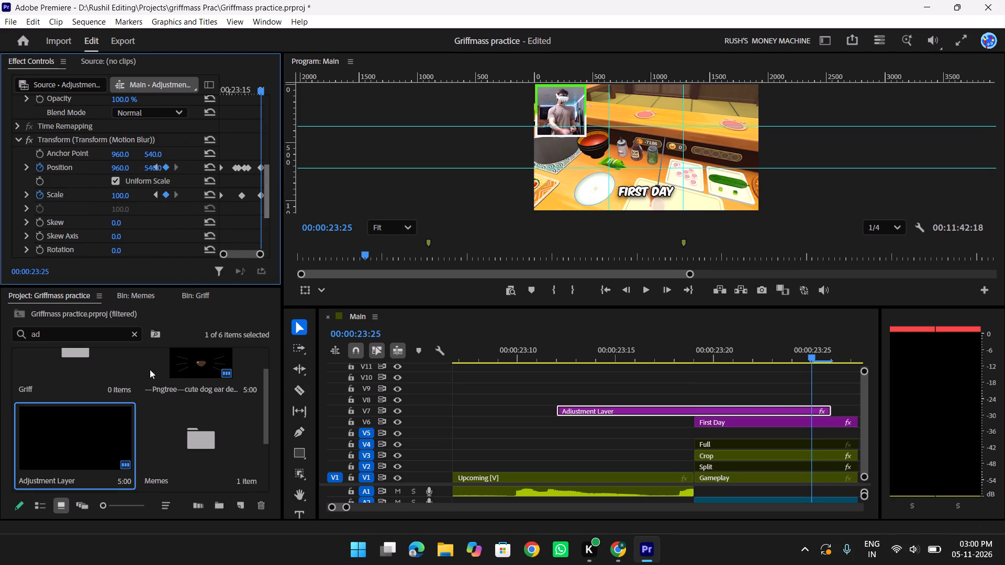
# Dock the Project panel group together with Effect Controls and bring Effect Controls to the front at full height.
pyautogui.moveTo(245, 298); pyautogui.dragTo(166, 80)
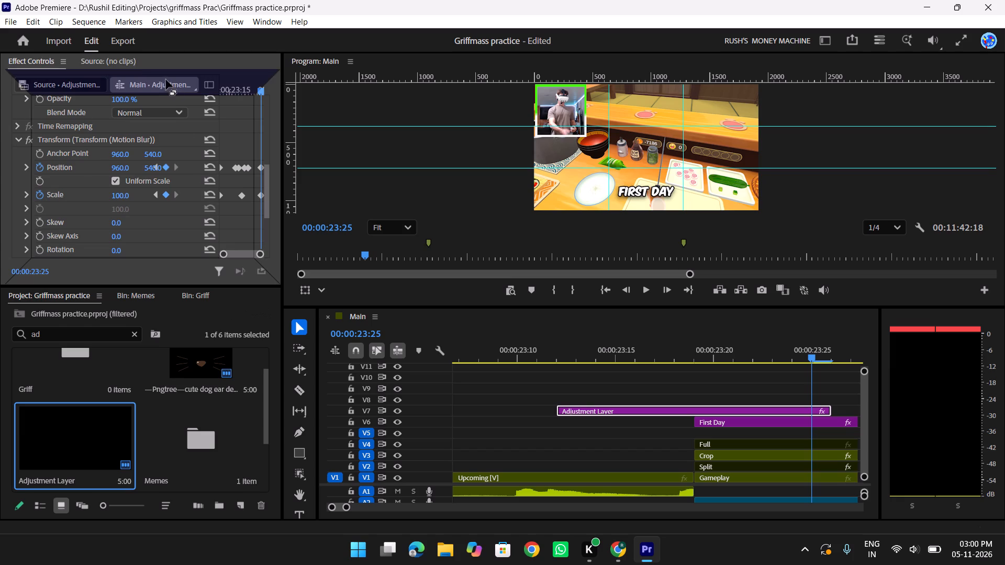
pyautogui.moveTo(166, 80); pyautogui.dragTo(20, 61)
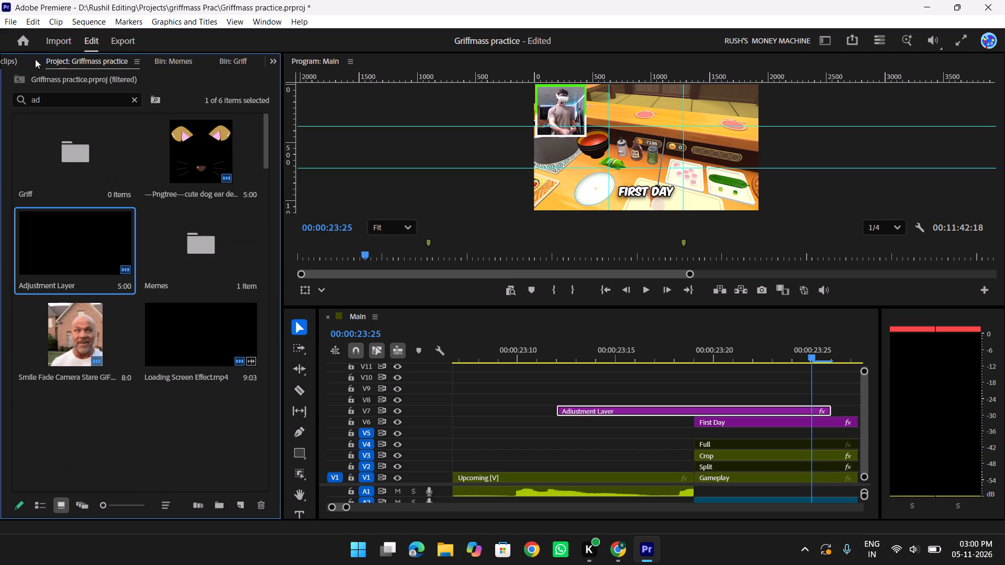
pyautogui.click(5, 60)
pyautogui.scroll(-2, 132, 72)
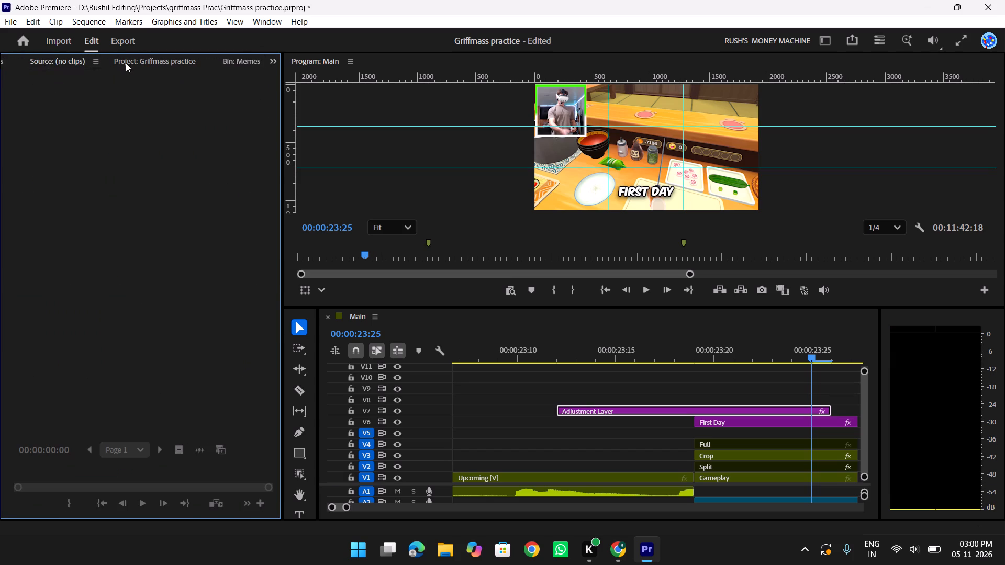
pyautogui.scroll(-1, 126, 63)
pyautogui.scroll(9, 121, 58)
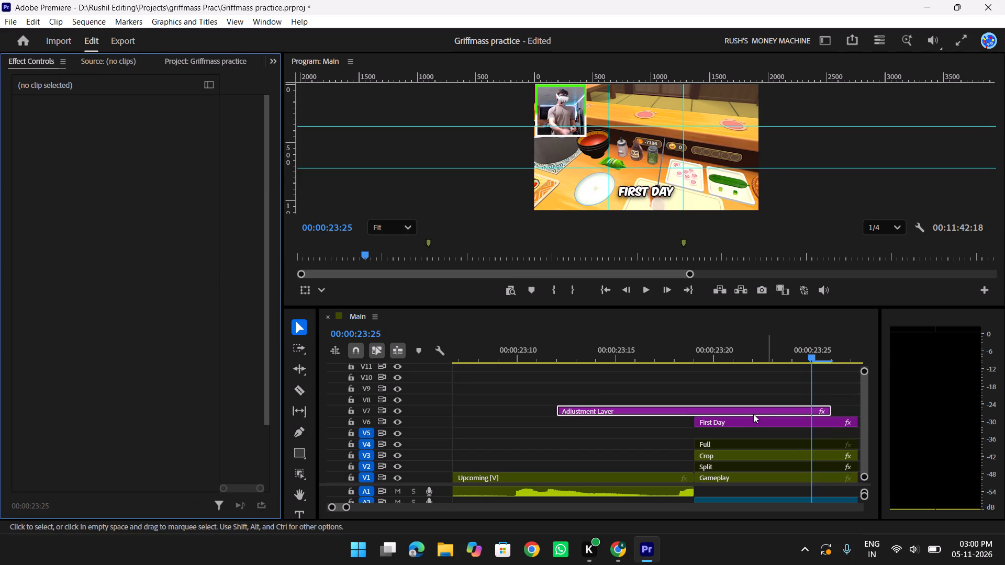
# Reselect the adjustment layer on V7 and widen the Effect Controls panel to give its keyframe area more room.
pyautogui.click(735, 413)
pyautogui.scroll(-1, 128, 309)
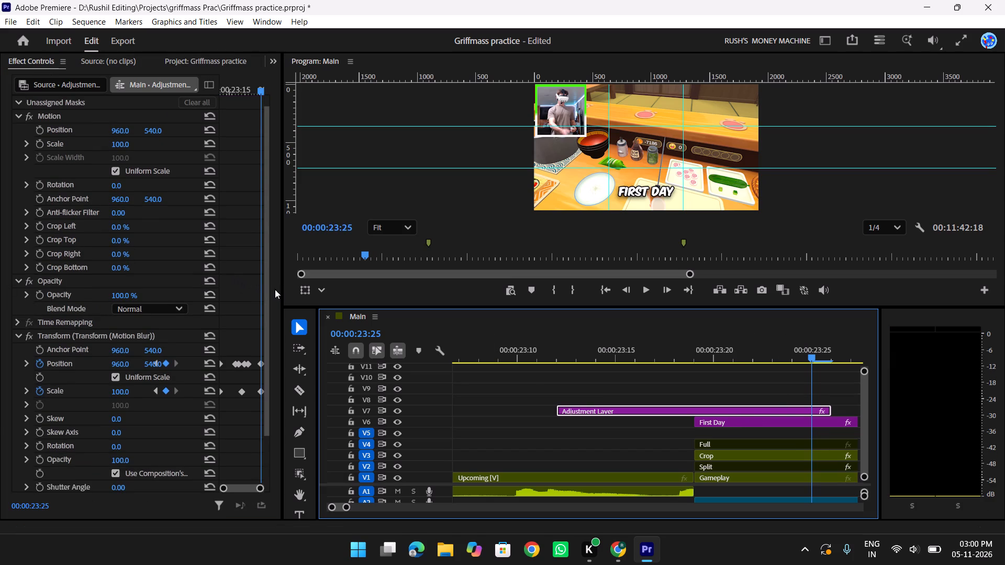
pyautogui.moveTo(282, 292); pyautogui.dragTo(362, 301)
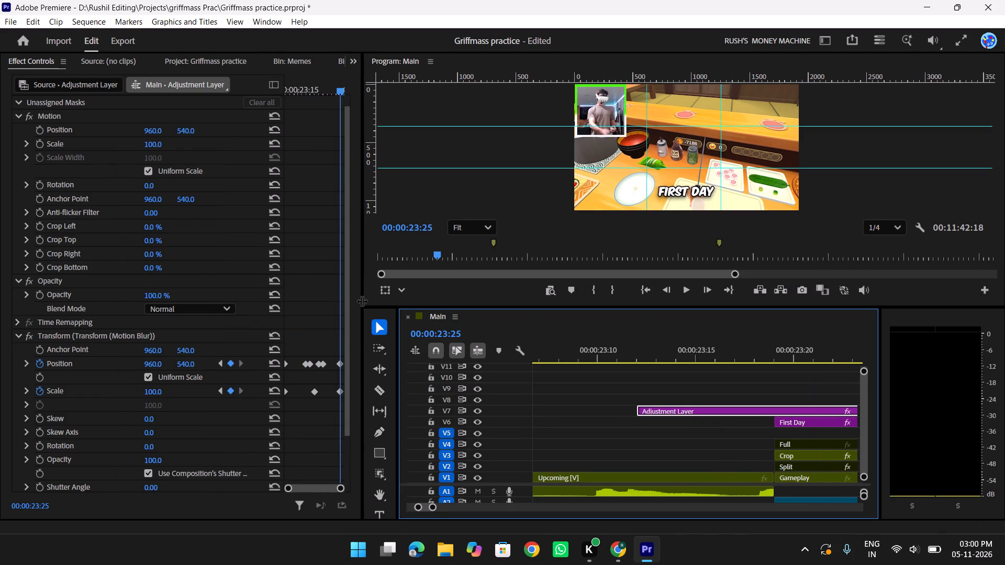
# Set the vertical value of the adjustment layer's Transform Position keyframe at 00:00:23:21 to 481.
pyautogui.moveTo(362, 301); pyautogui.dragTo(361, 301)
pyautogui.scroll(-8, 281, 354)
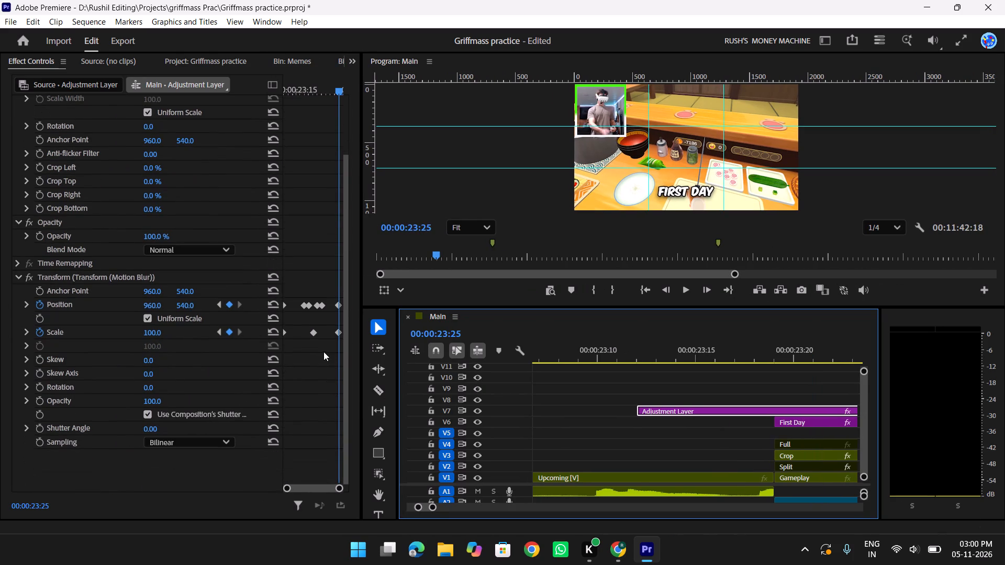
pyautogui.click(221, 305)
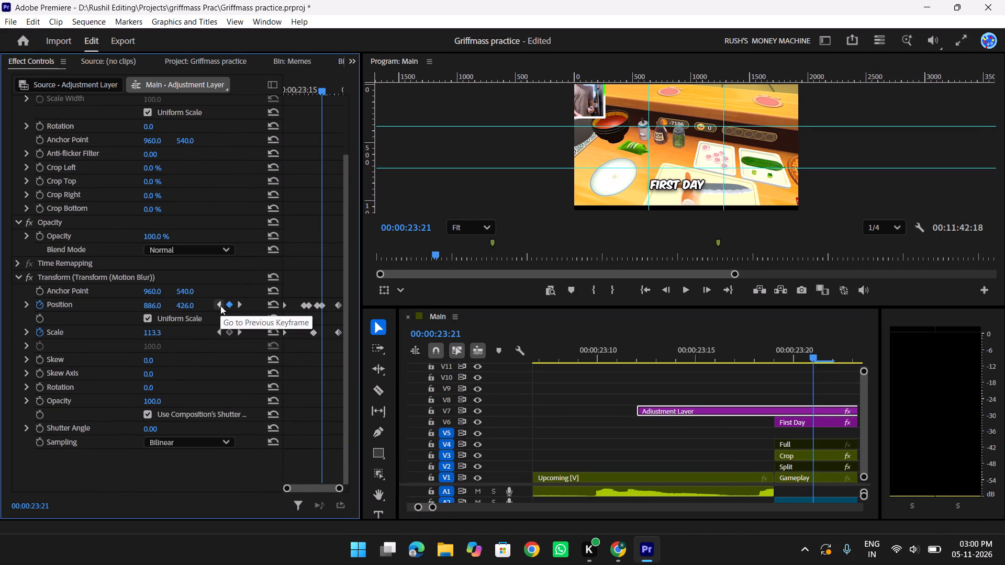
pyautogui.click(184, 307)
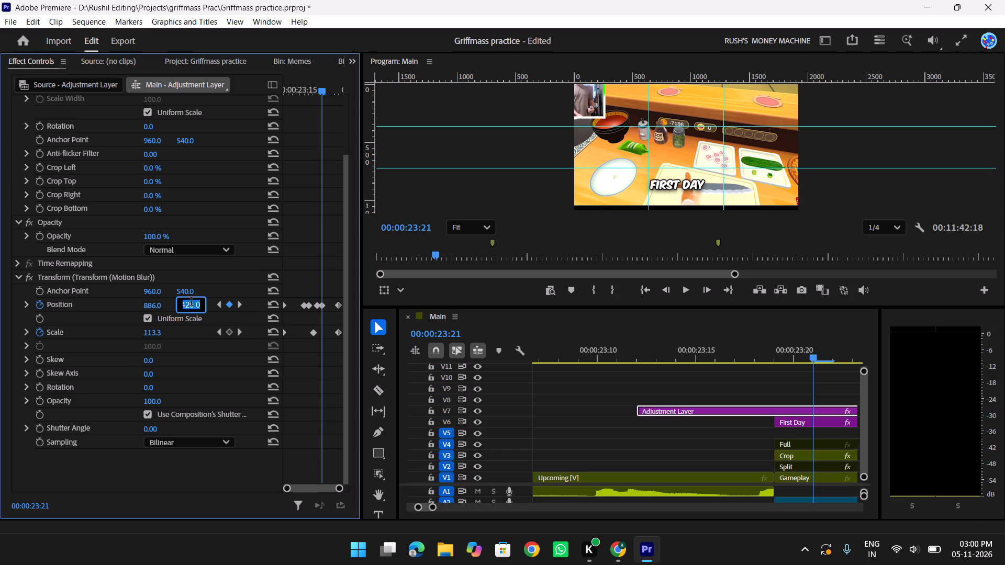
pyautogui.press('Down')
pyautogui.press('Down')
pyautogui.press('Down')
pyautogui.press('Down')
pyautogui.press('Down')
pyautogui.press('Down')
pyautogui.press('Down')
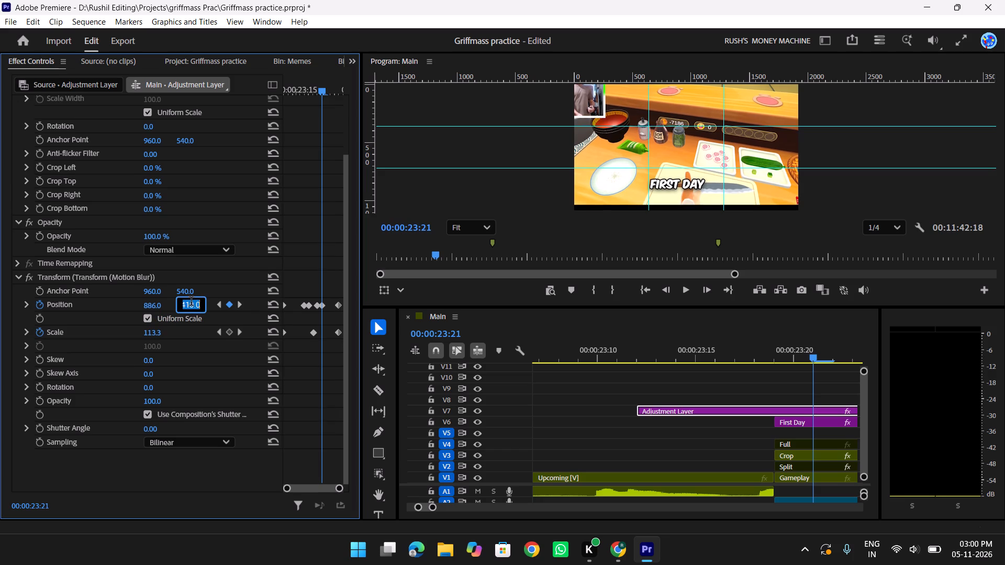
pyautogui.press('Up')
pyautogui.press('Up')
pyautogui.press('Up')
pyautogui.press('Up')
pyautogui.press('Up')
pyautogui.press('Up')
pyautogui.press('Up')
pyautogui.press('Up')
pyautogui.press('Up')
pyautogui.press('Up')
pyautogui.press('Up')
pyautogui.press('Up')
pyautogui.press('Up')
pyautogui.press('Up')
pyautogui.press('Up')
pyautogui.press('Up')
pyautogui.press('Up')
pyautogui.press('Up')
pyautogui.press('Up')
pyautogui.press('Up')
pyautogui.press('Up')
pyautogui.press('Up')
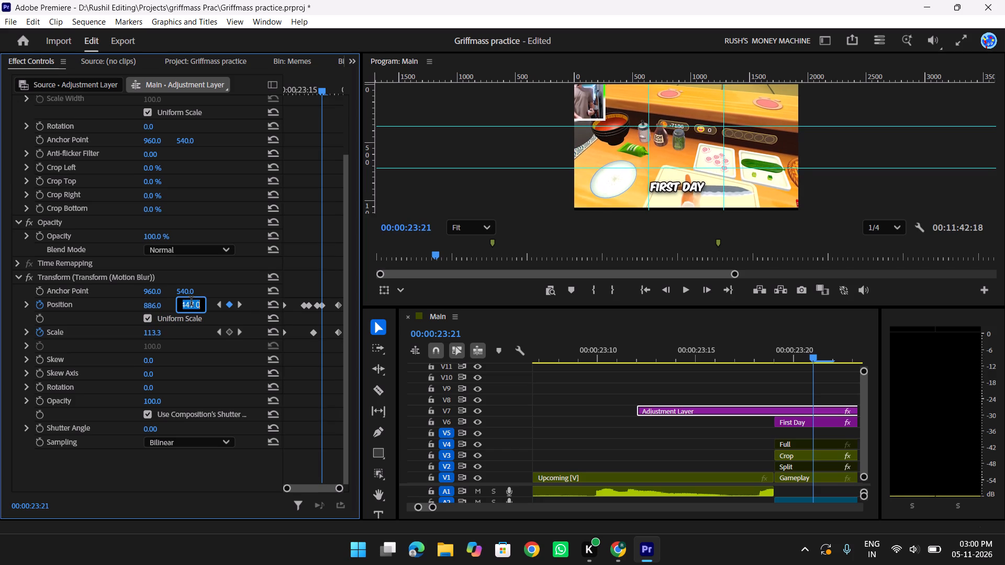
pyautogui.press('Up')
pyautogui.press('Up')
pyautogui.press('Up')
pyautogui.press('Up')
pyautogui.press('Up')
pyautogui.press('Up')
pyautogui.press('Down')
pyautogui.press('Up')
pyautogui.press('Up')
pyautogui.press('Up')
pyautogui.press('Up')
pyautogui.press('Up')
pyautogui.press('Up')
pyautogui.press('Up')
pyautogui.press('Up')
pyautogui.press('Up')
pyautogui.press('Up')
pyautogui.press('Up')
pyautogui.press('Up')
pyautogui.press('Up')
pyautogui.press('Up')
pyautogui.press('Up')
pyautogui.press('Up')
pyautogui.press('Up')
pyautogui.press('Up')
pyautogui.press('Up')
pyautogui.press('Up')
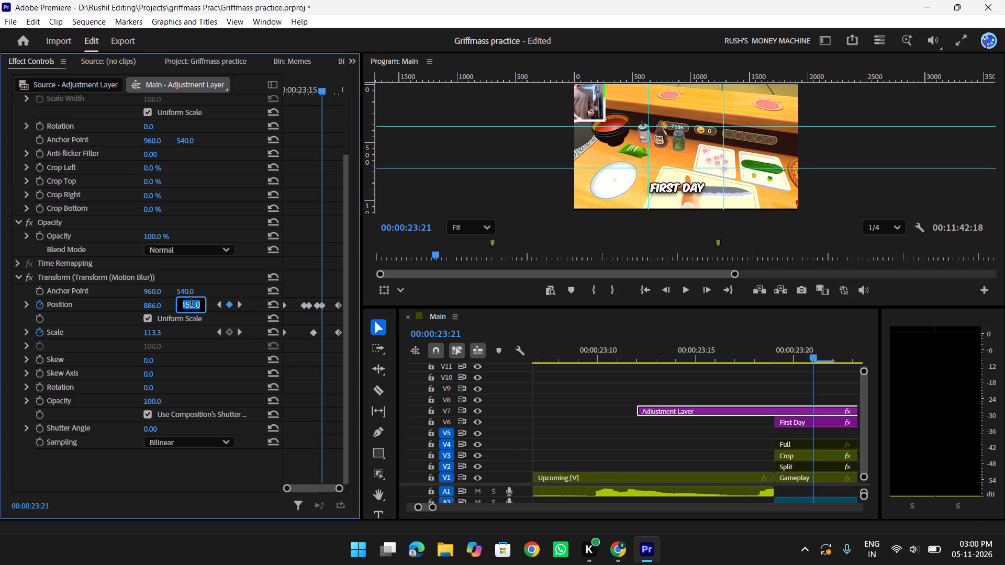
pyautogui.press('Up')
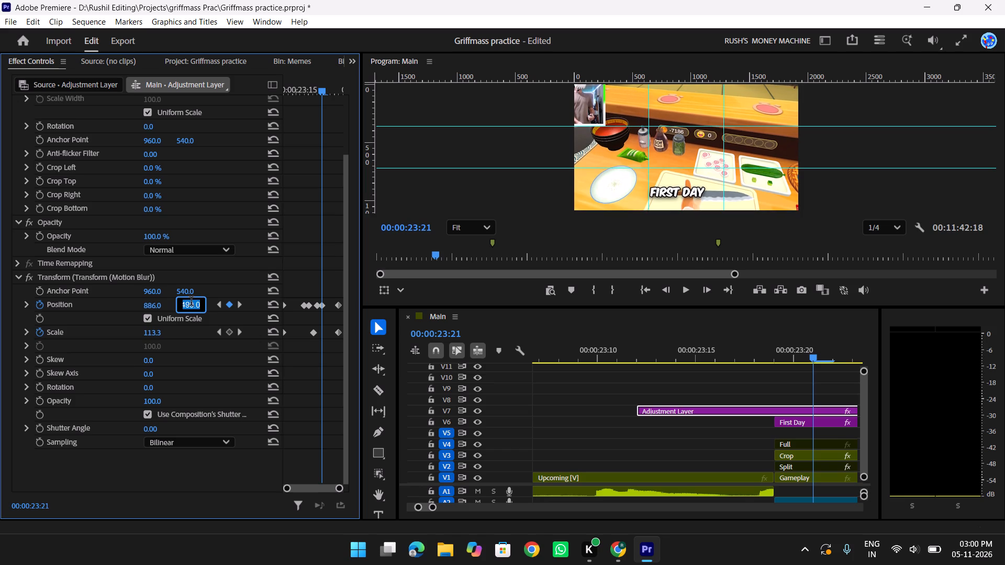
pyautogui.press('Down')
pyautogui.press('Down')
pyautogui.press('Down')
pyautogui.press('Down')
pyautogui.press('Down')
pyautogui.press('Down')
pyautogui.press('Down')
pyautogui.press('Down')
pyautogui.press('Down')
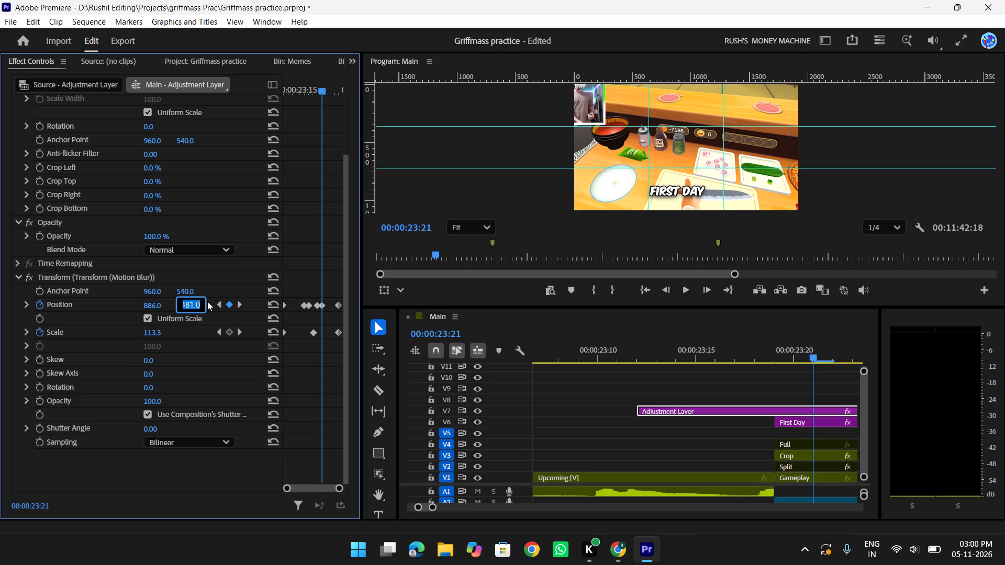
# Set the vertical value of the Transform Position keyframe at 00:00:23:20 to 459.
pyautogui.click(220, 307)
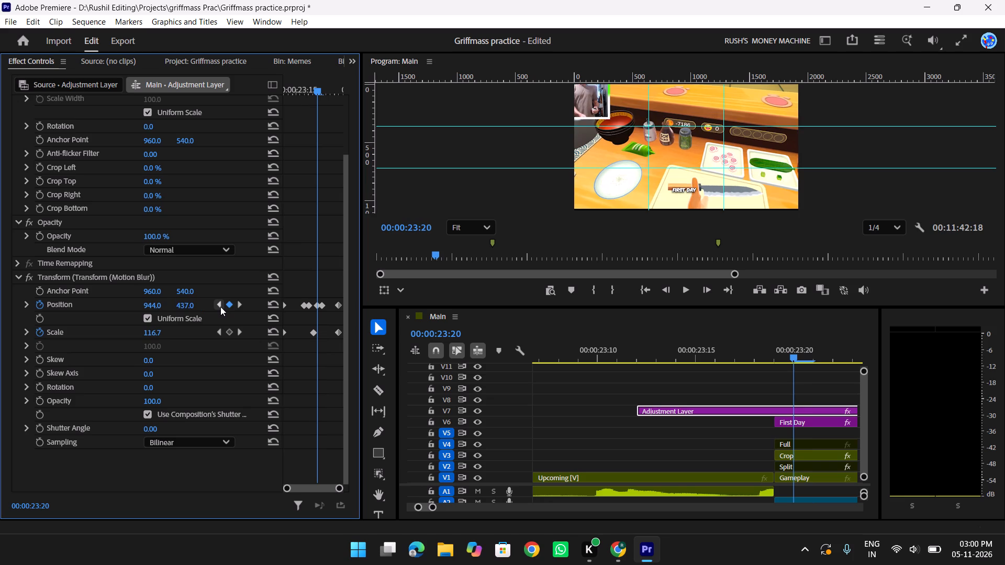
pyautogui.click(189, 306)
pyautogui.press('Up')
pyautogui.press('Up')
pyautogui.press('Up')
pyautogui.press('Up')
pyautogui.press('Up')
pyautogui.press('Up')
pyautogui.press('Up')
pyautogui.press('Up')
pyautogui.press('Up')
pyautogui.press('Up')
pyautogui.press('Up')
pyautogui.press('Up')
pyautogui.press('Up')
pyautogui.press('Up')
pyautogui.press('Up')
pyautogui.press('Up')
pyautogui.press('Up')
pyautogui.press('Up')
pyautogui.press('Up')
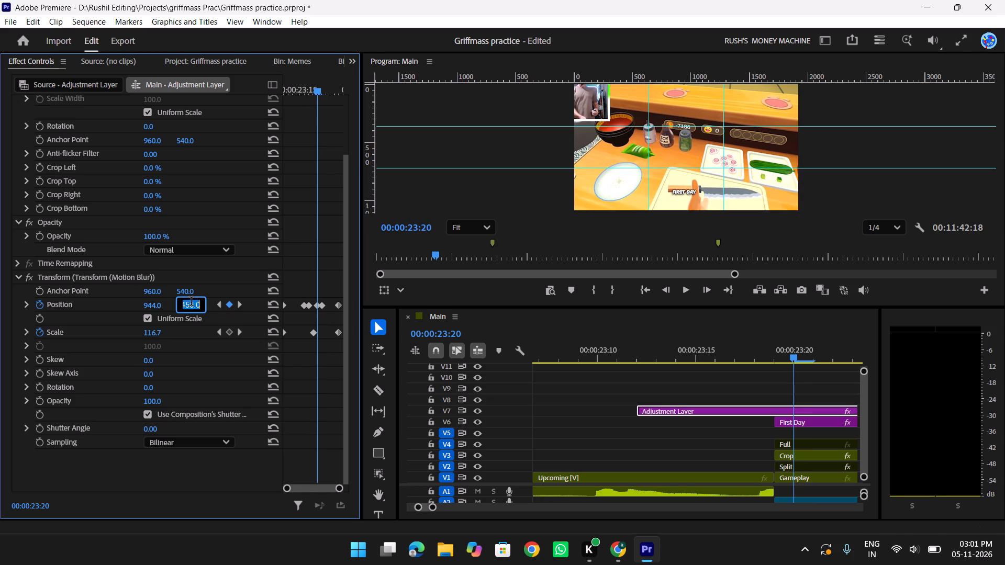
pyautogui.press('Up')
pyautogui.press('Up')
pyautogui.press('Up')
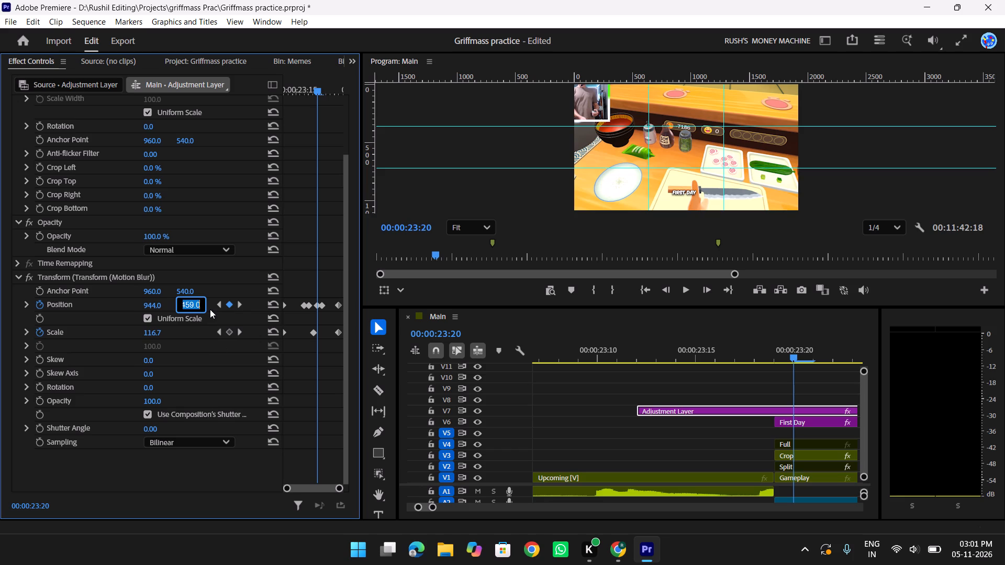
# Check the remaining earlier Position keyframes and play the transition several times across the cut from Upcoming to the First Day gameplay.
pyautogui.click(217, 306)
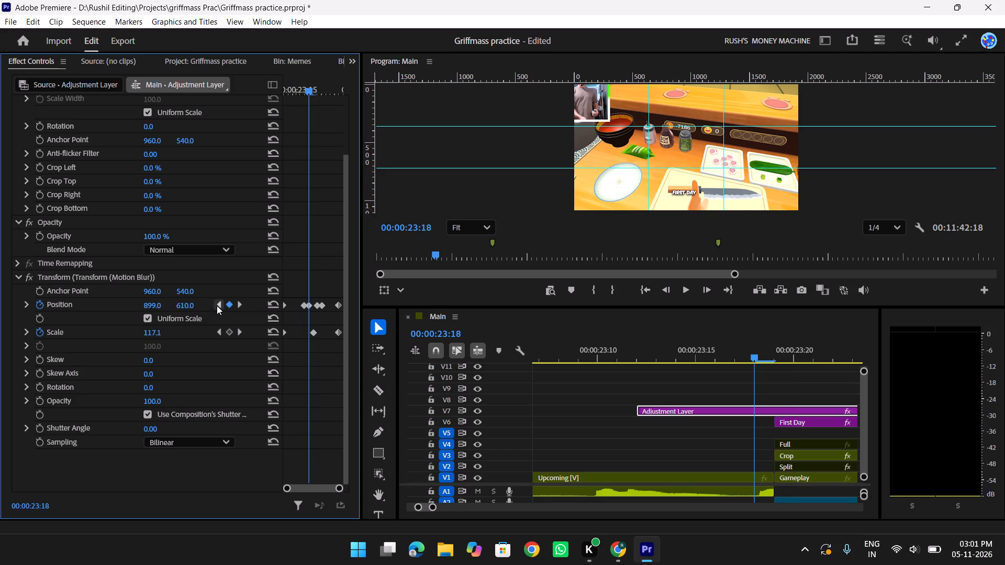
pyautogui.click(217, 306)
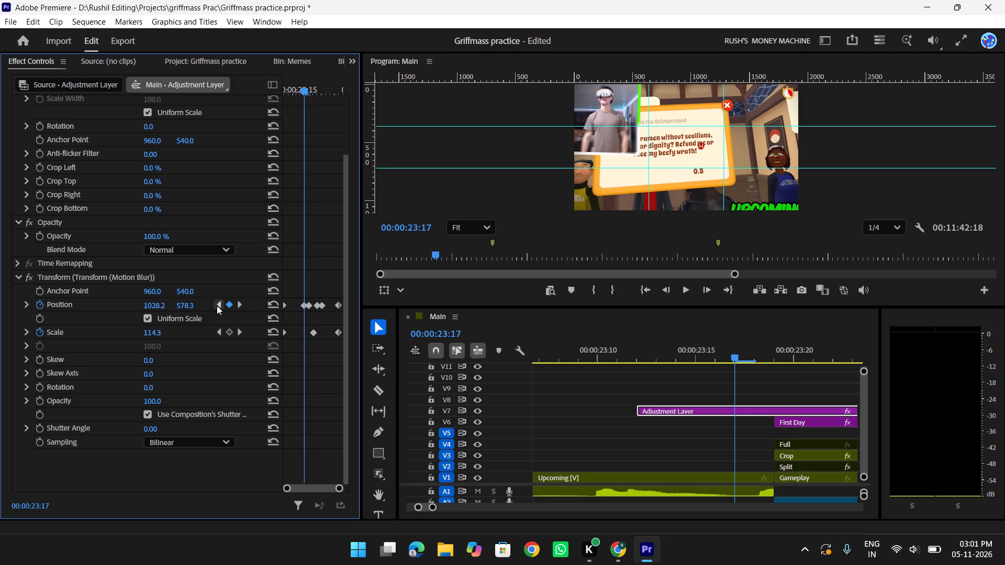
pyautogui.click(217, 306)
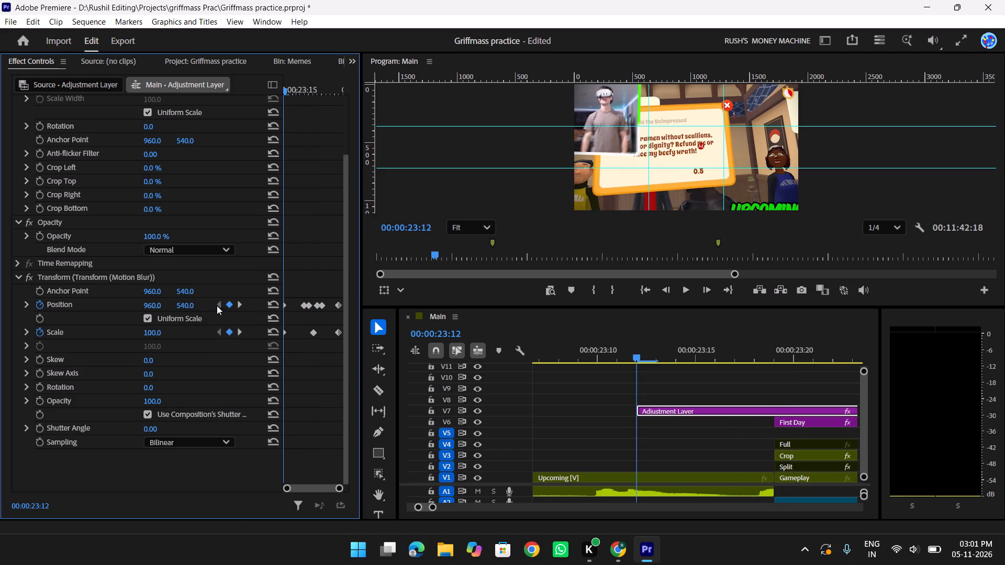
pyautogui.press('space')
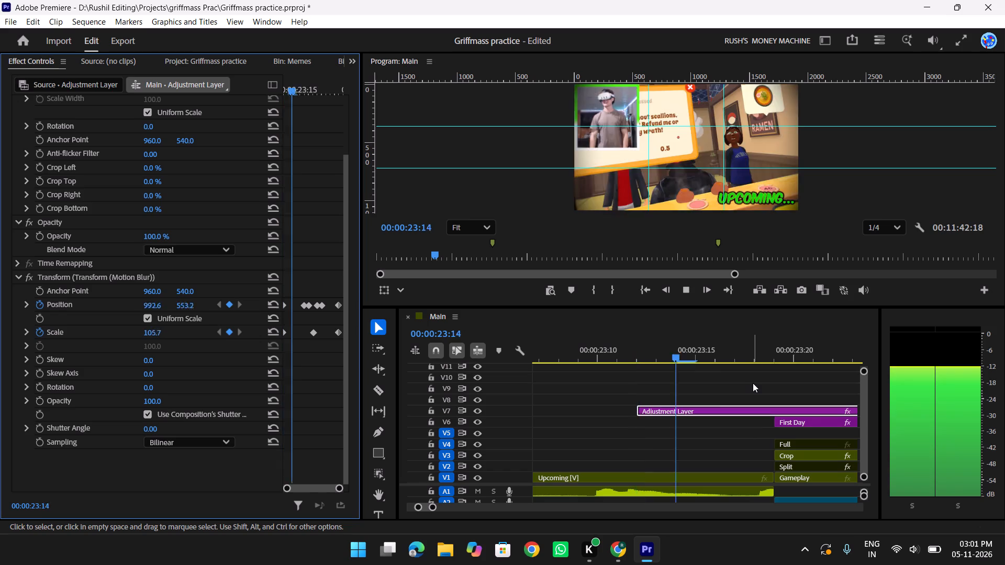
pyautogui.press('space')
pyautogui.write('yyy')
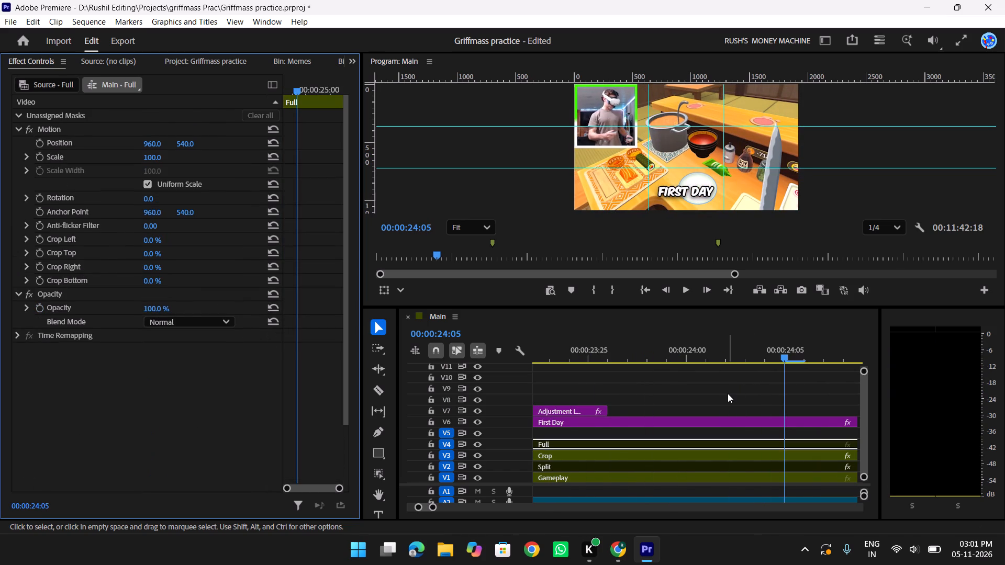
pyautogui.moveTo(729, 354); pyautogui.dragTo(603, 355)
pyautogui.press('y')
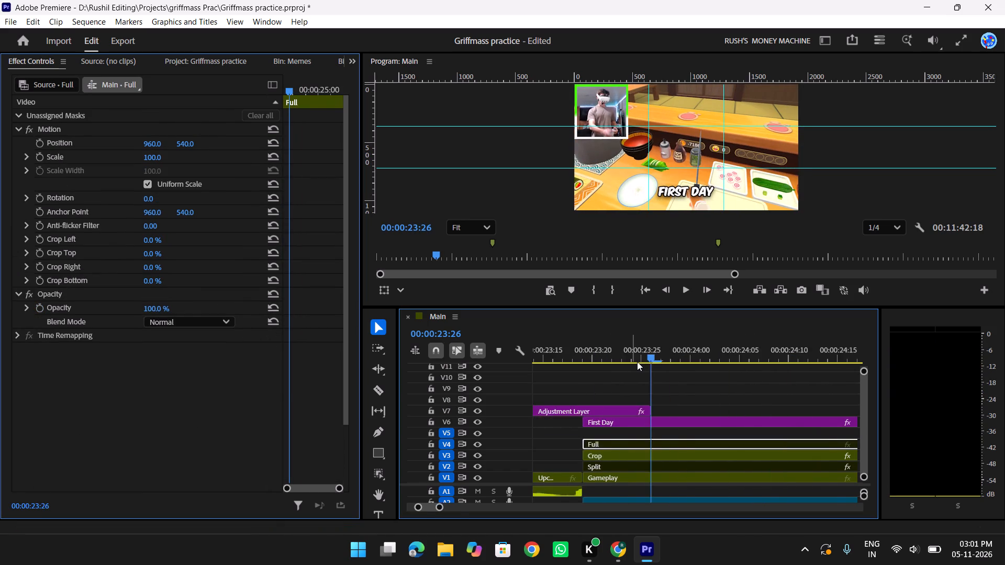
pyautogui.press('y')
pyautogui.press('y')
pyautogui.moveTo(649, 355); pyautogui.dragTo(657, 360)
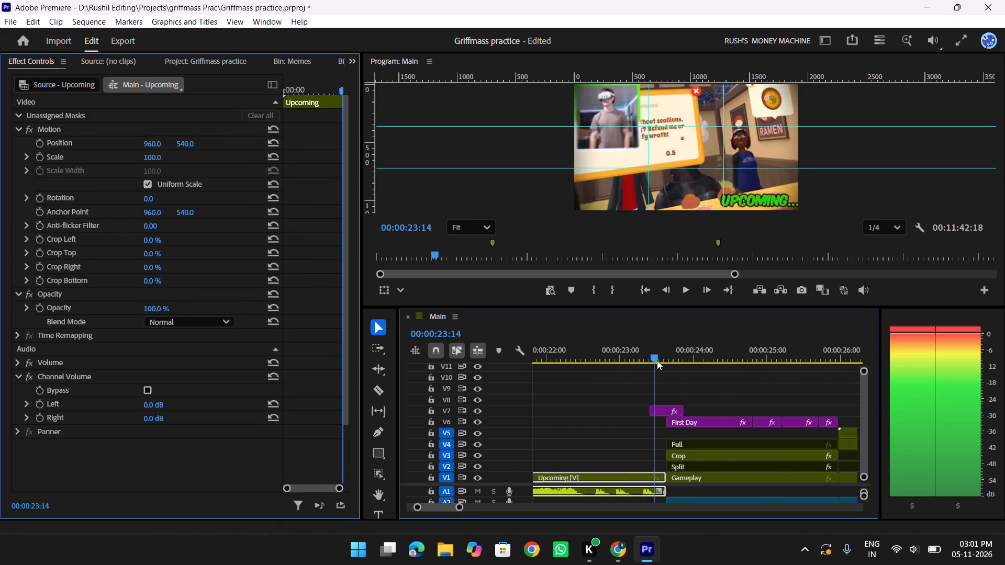
pyautogui.moveTo(657, 360); pyautogui.dragTo(608, 364)
pyautogui.press('space')
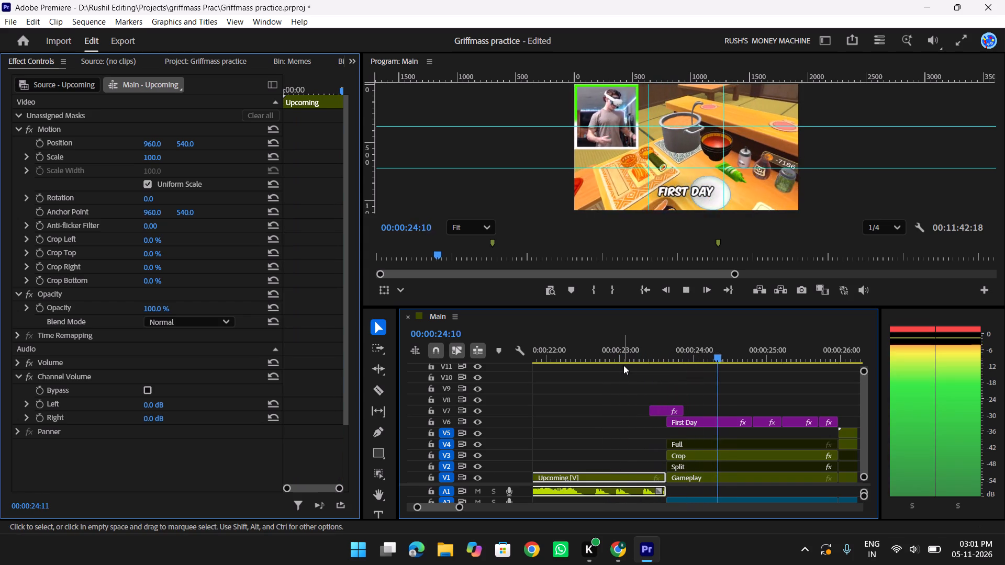
pyautogui.press('space')
pyautogui.moveTo(688, 354); pyautogui.dragTo(594, 355)
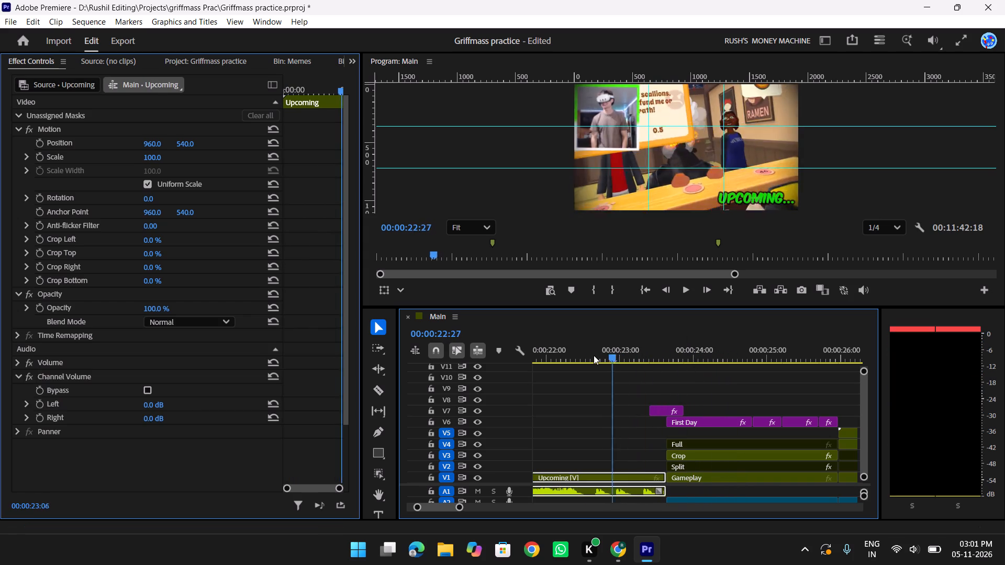
pyautogui.moveTo(594, 355); pyautogui.dragTo(592, 355)
pyautogui.press('space')
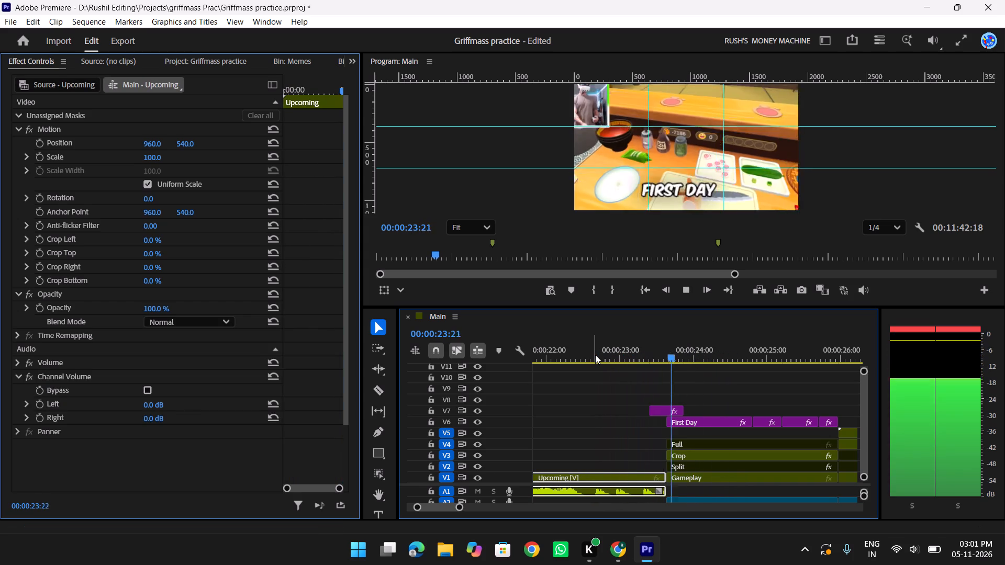
pyautogui.press('space')
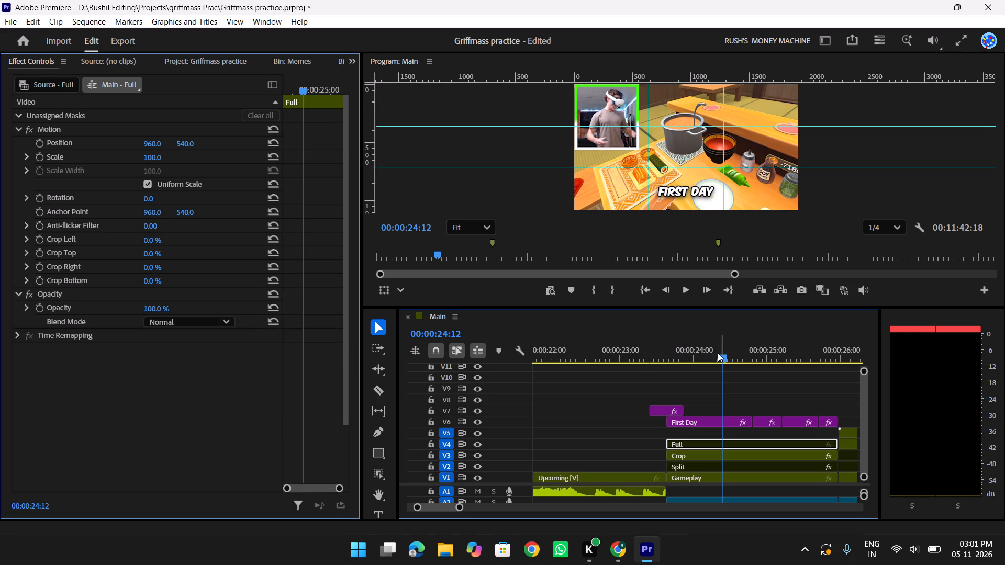
# Park the playhead on the cut at 00:00:23:19 and apply the Lumetri Color effect to the adjustment layer on V7.
pyautogui.moveTo(716, 351); pyautogui.dragTo(669, 366)
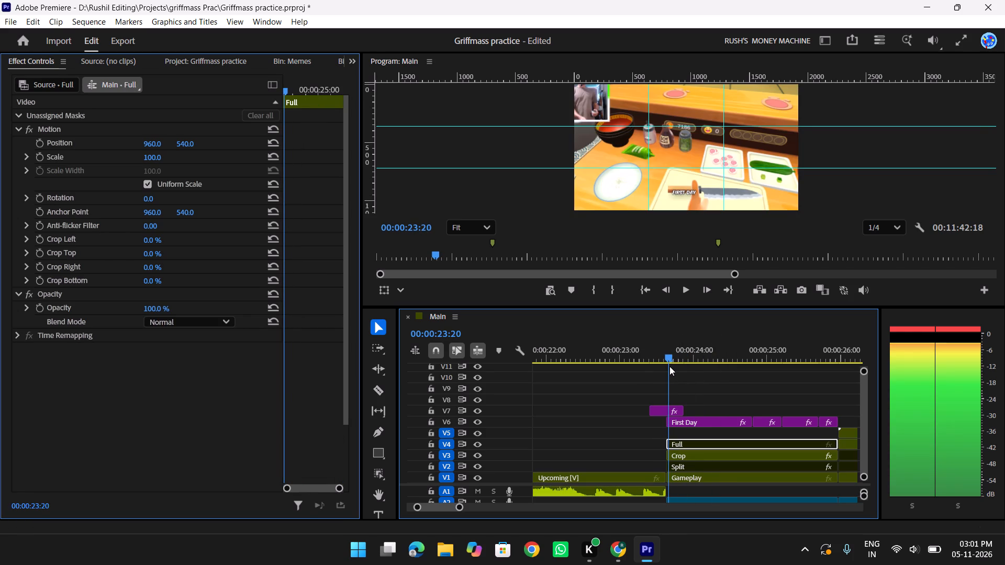
pyautogui.moveTo(669, 366); pyautogui.dragTo(667, 370)
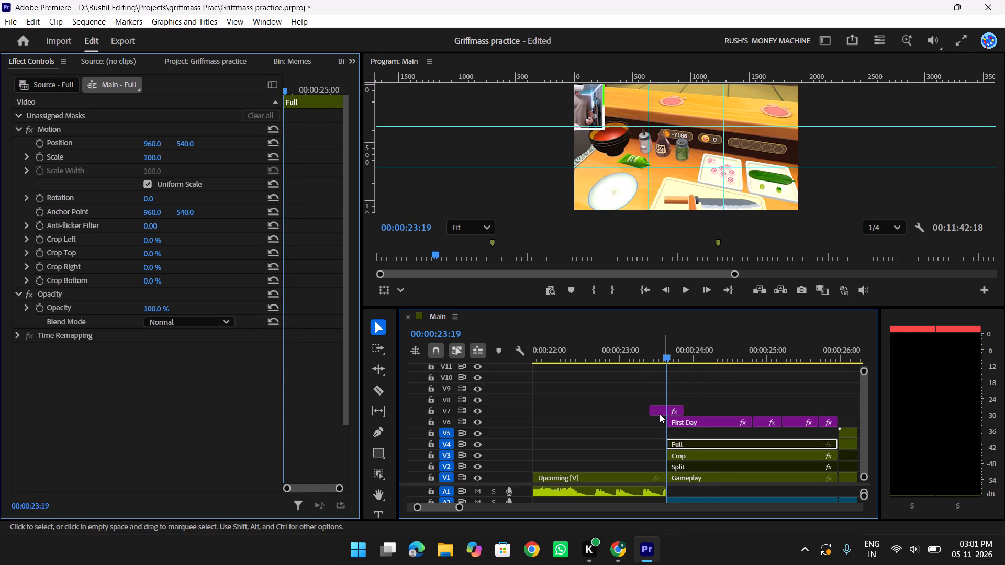
pyautogui.click(659, 412)
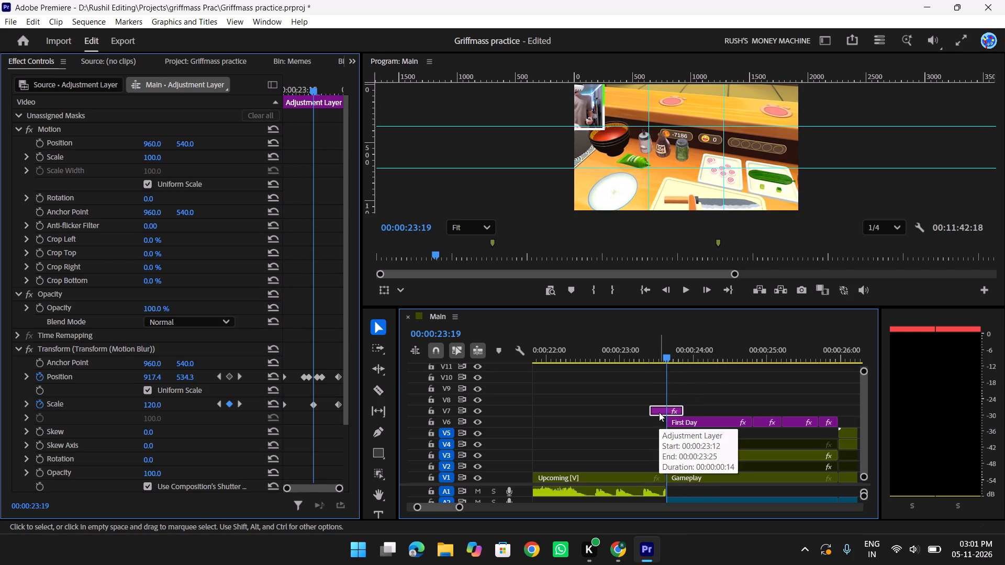
pyautogui.hotkey('shift', 'z')
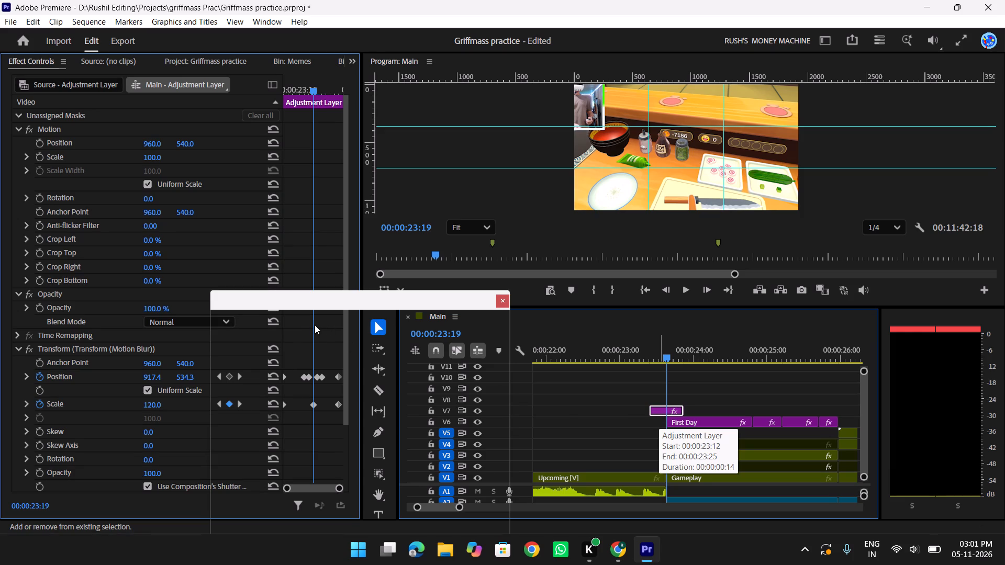
pyautogui.click(287, 354)
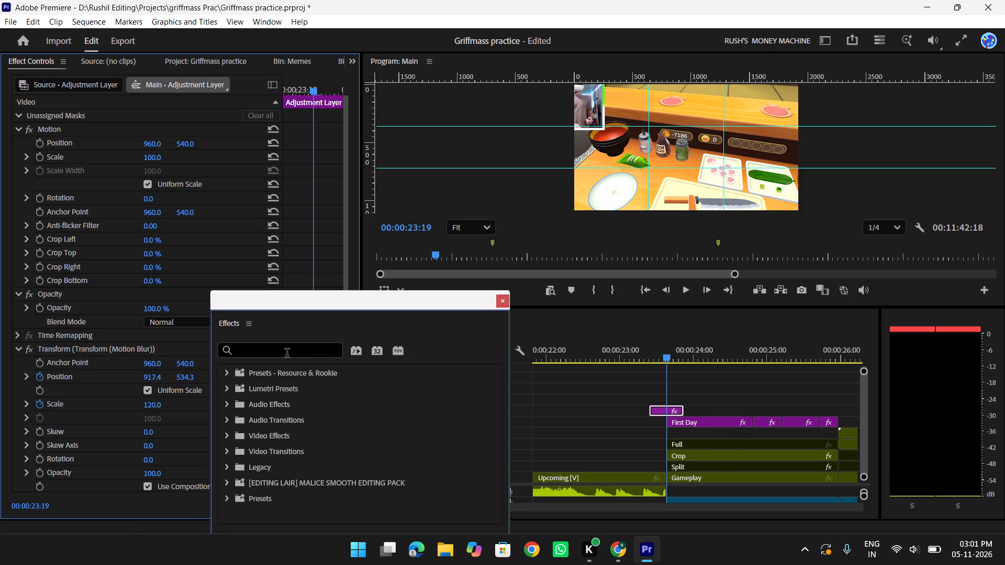
pyautogui.write('lume')
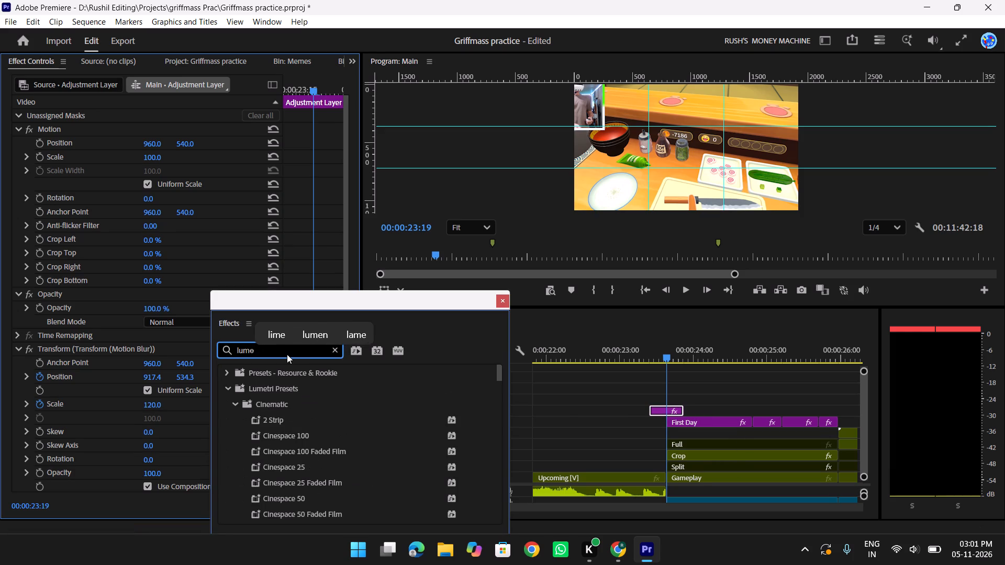
pyautogui.press('r')
pyautogui.press('BackSpace')
pyautogui.write('tri Clour')
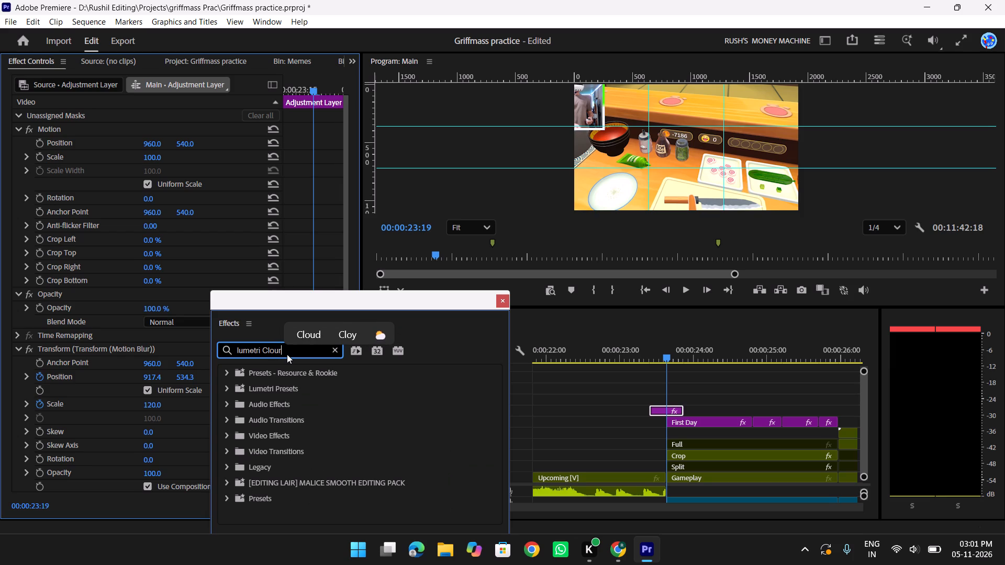
pyautogui.press('BackSpace')
pyautogui.press('BackSpace')
pyautogui.press('BackSpace')
pyautogui.press('BackSpace')
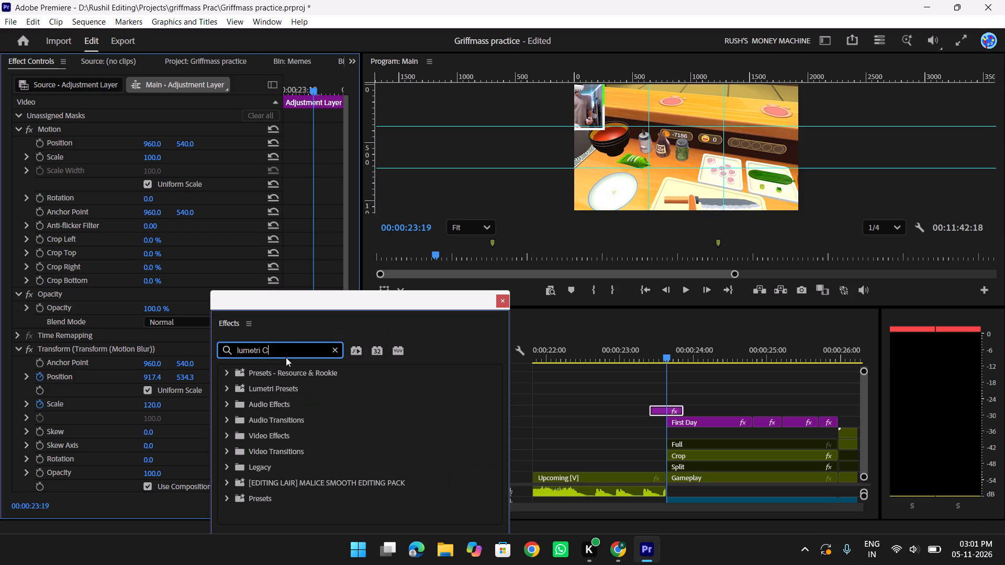
pyautogui.write('olor')
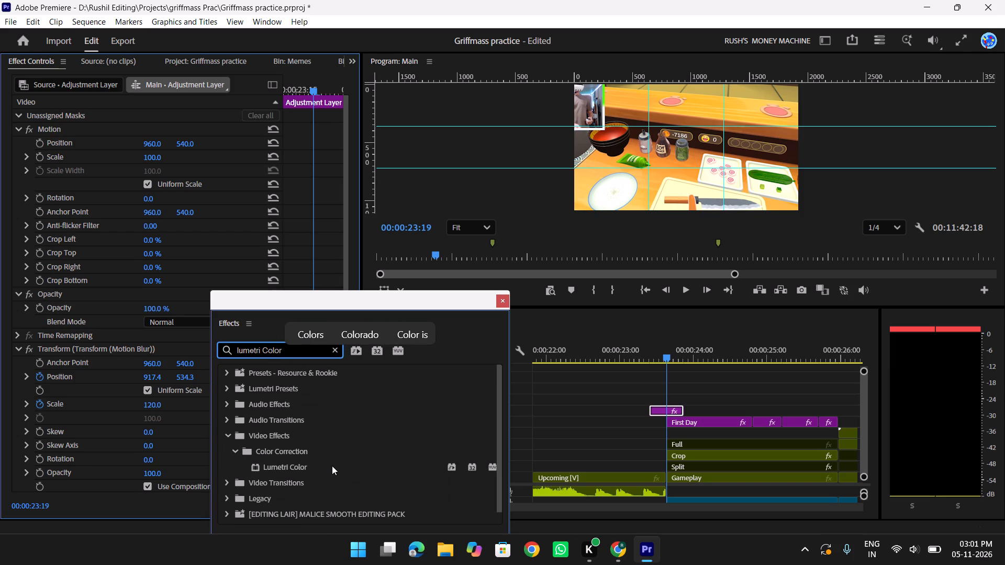
pyautogui.scroll(-3, 332, 466)
pyautogui.moveTo(316, 451); pyautogui.dragTo(660, 411)
pyautogui.click(501, 302)
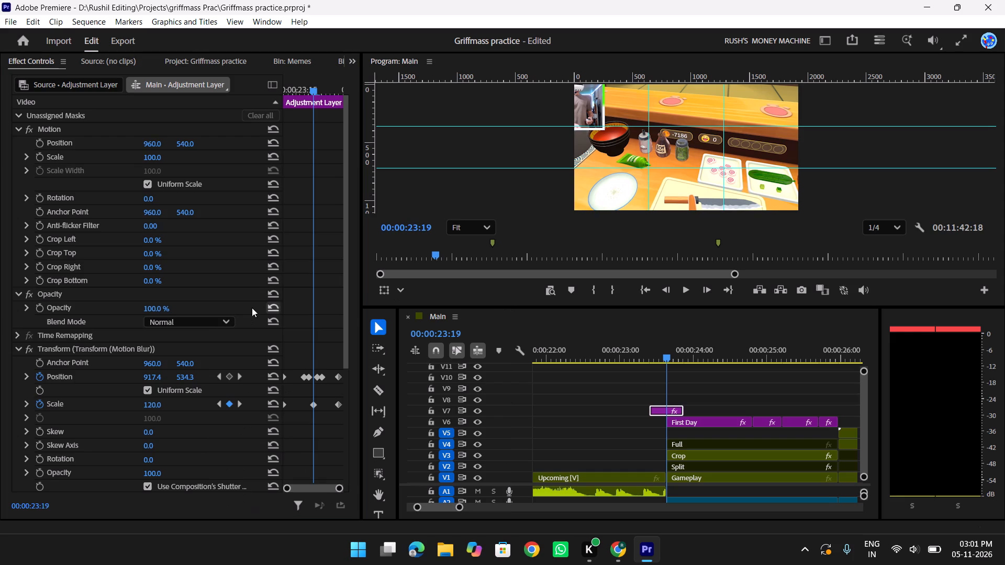
pyautogui.scroll(-20, 159, 286)
pyautogui.scroll(-2, 159, 286)
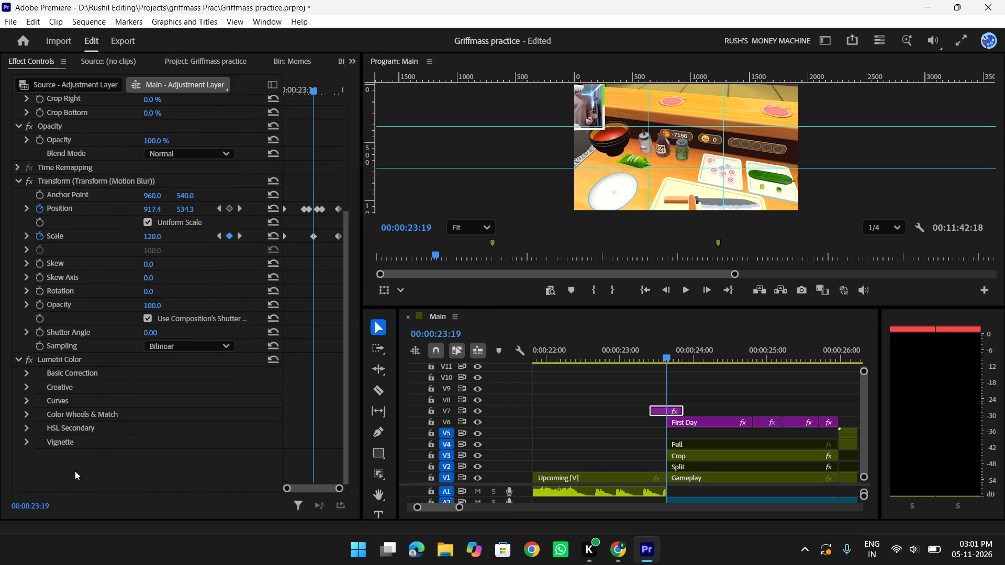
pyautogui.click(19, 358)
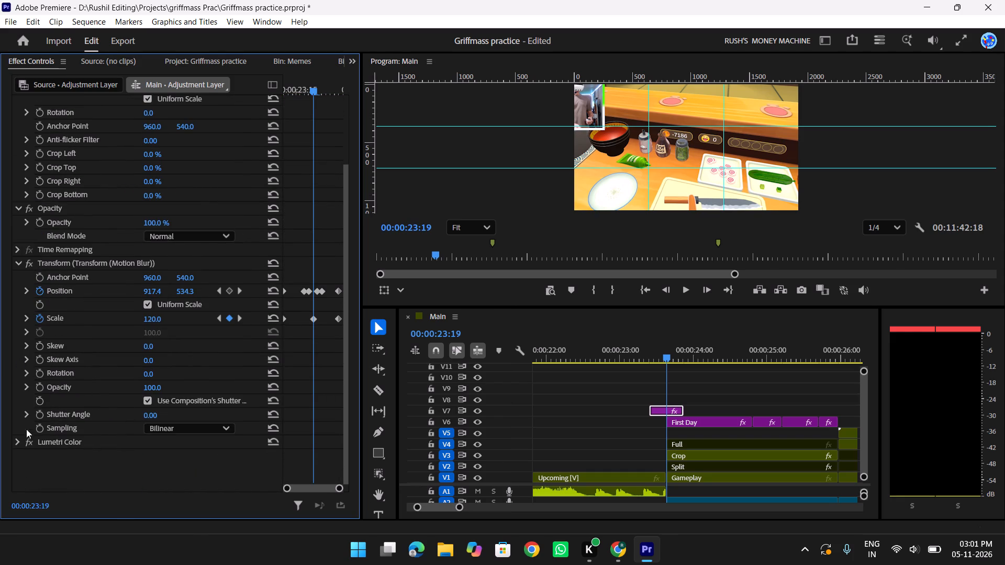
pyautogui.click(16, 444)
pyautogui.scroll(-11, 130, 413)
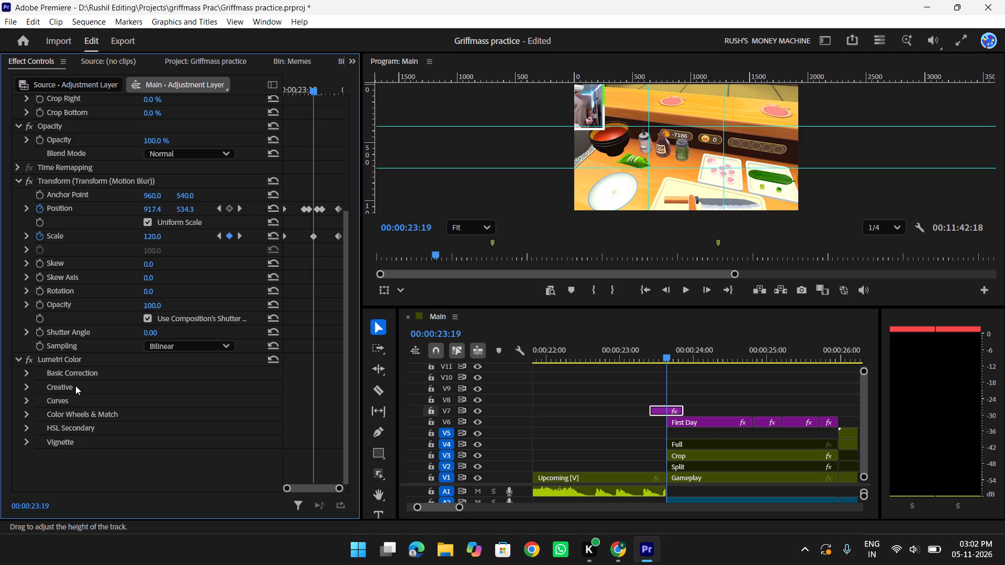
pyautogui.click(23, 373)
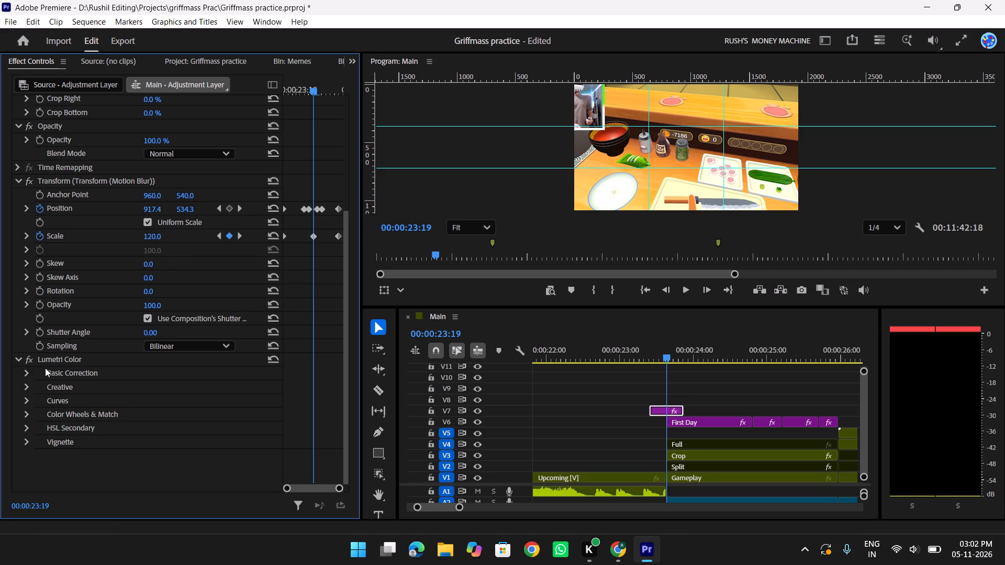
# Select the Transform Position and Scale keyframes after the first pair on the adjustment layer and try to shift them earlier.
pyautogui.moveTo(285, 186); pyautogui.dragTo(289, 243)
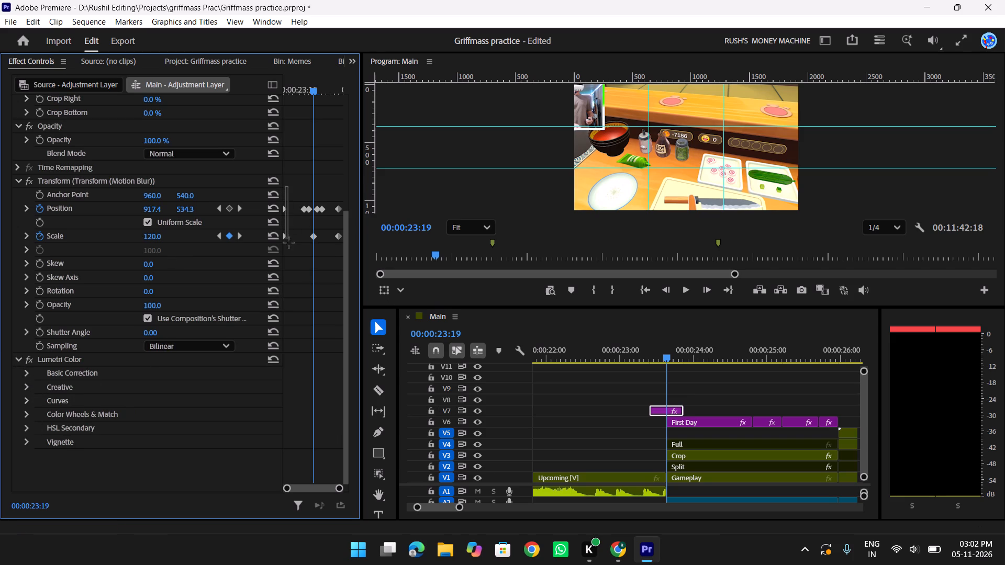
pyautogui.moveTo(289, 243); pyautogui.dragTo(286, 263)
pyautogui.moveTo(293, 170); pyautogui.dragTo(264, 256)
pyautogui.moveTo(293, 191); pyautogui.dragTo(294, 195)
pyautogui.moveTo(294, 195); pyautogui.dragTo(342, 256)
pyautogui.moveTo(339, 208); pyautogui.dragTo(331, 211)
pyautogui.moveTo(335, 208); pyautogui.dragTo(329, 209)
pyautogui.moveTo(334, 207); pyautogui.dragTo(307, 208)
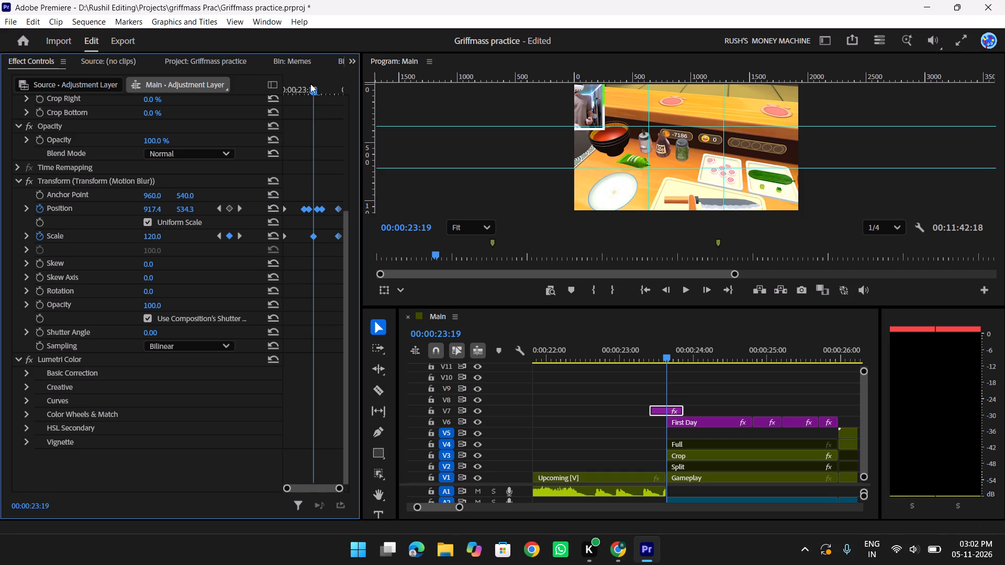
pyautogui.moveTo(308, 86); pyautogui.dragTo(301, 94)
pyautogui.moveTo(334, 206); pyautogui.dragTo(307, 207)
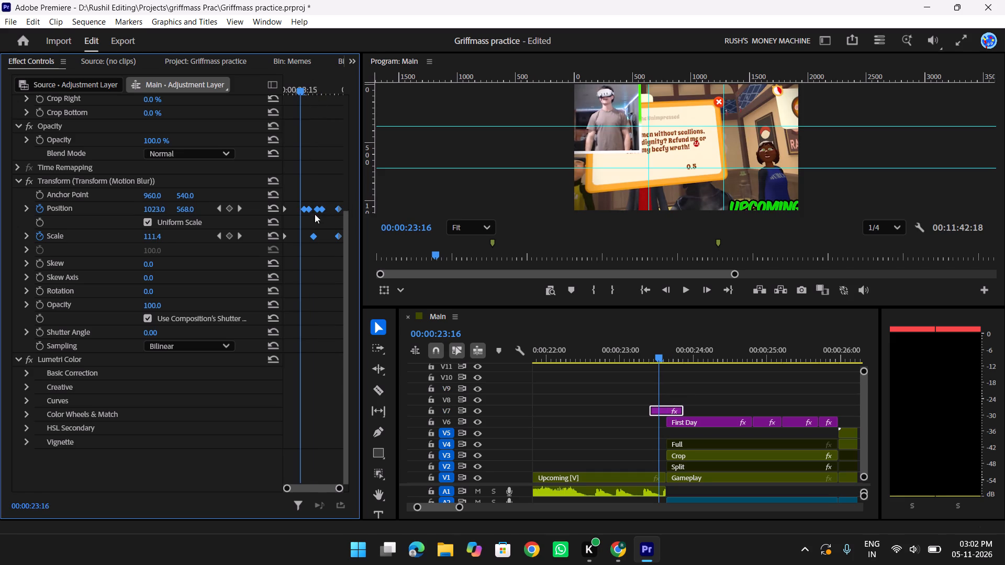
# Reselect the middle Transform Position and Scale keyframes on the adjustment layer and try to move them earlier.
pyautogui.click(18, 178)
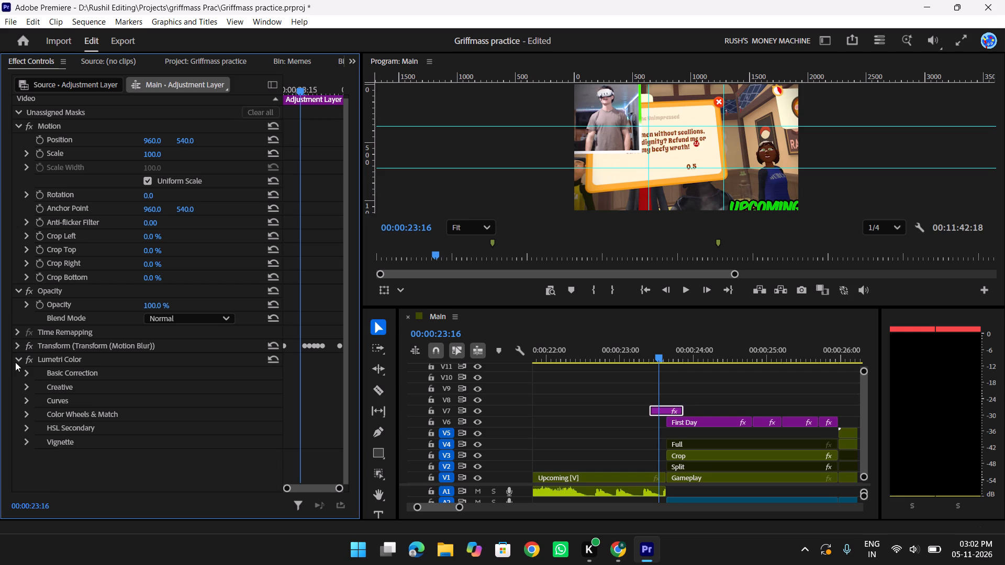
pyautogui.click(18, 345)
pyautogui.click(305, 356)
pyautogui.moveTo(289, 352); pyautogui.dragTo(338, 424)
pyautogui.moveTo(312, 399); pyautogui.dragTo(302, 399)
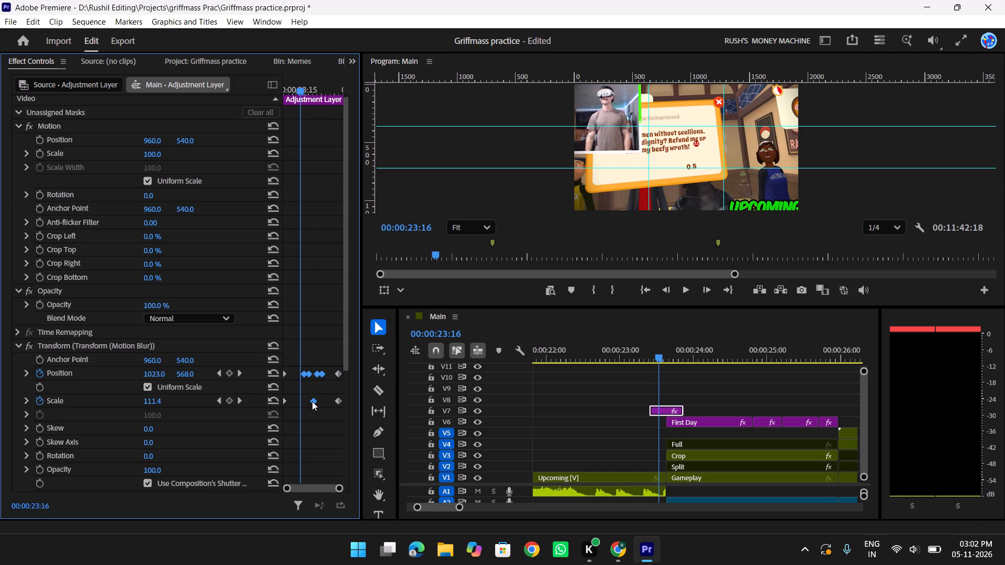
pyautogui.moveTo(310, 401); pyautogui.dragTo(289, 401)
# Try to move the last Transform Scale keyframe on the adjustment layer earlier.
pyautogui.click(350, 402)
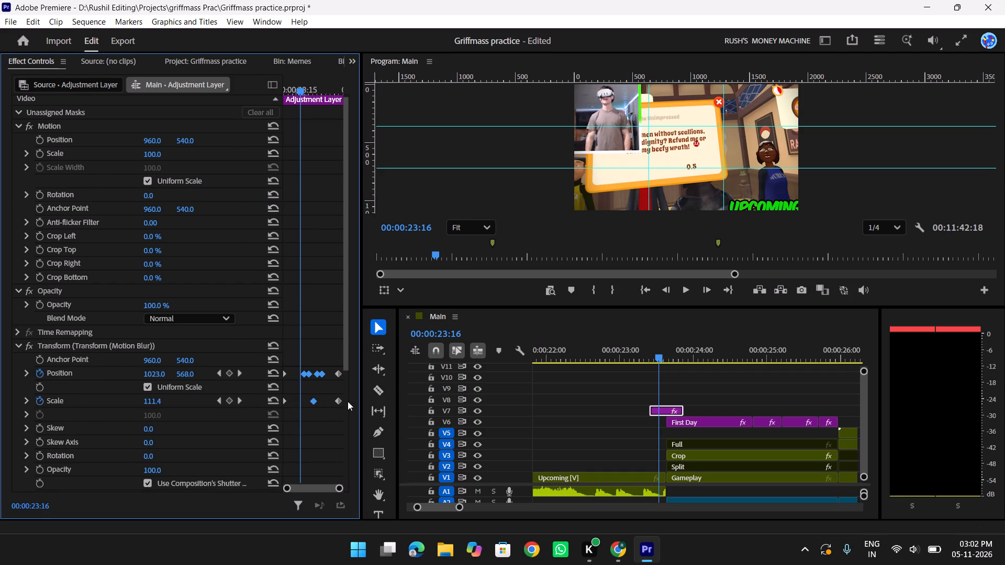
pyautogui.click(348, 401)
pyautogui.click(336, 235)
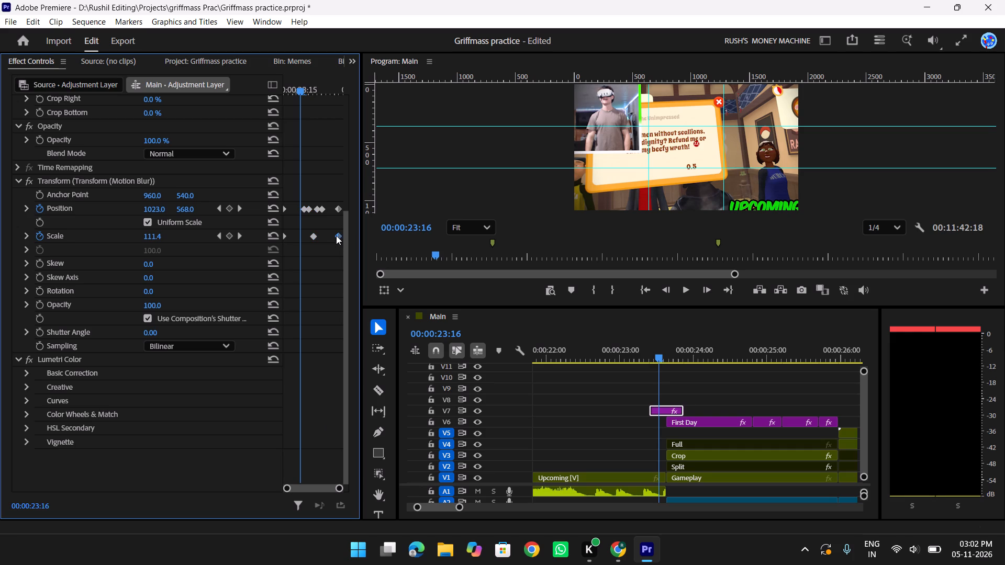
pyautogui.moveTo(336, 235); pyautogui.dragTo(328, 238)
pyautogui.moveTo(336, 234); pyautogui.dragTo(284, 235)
# Play the transition from the start of the adjustment layer at 00:00:23:12 into the First Day gameplay.
pyautogui.moveTo(299, 85); pyautogui.dragTo(314, 95)
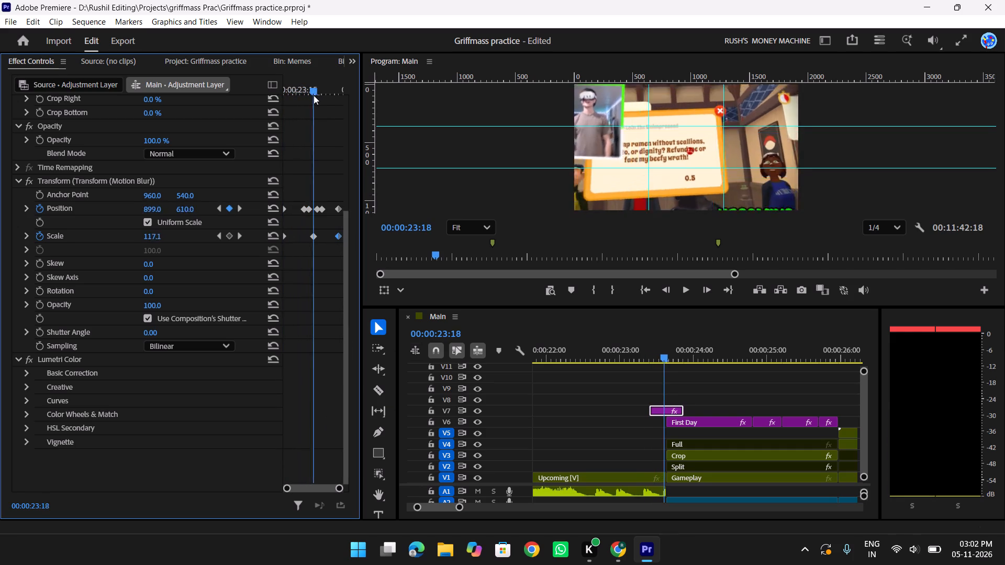
pyautogui.moveTo(314, 95); pyautogui.dragTo(278, 108)
pyautogui.press('space')
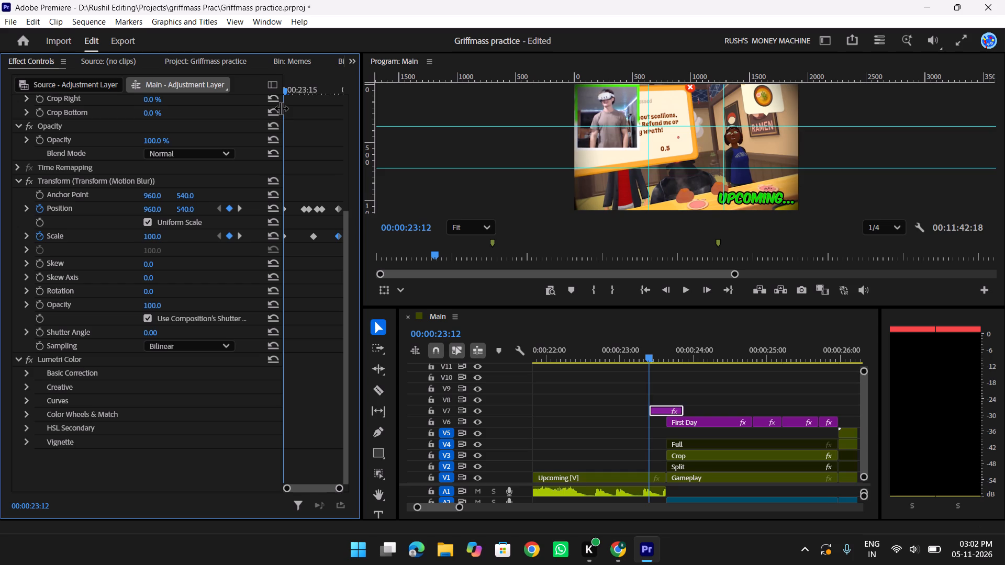
pyautogui.press('space')
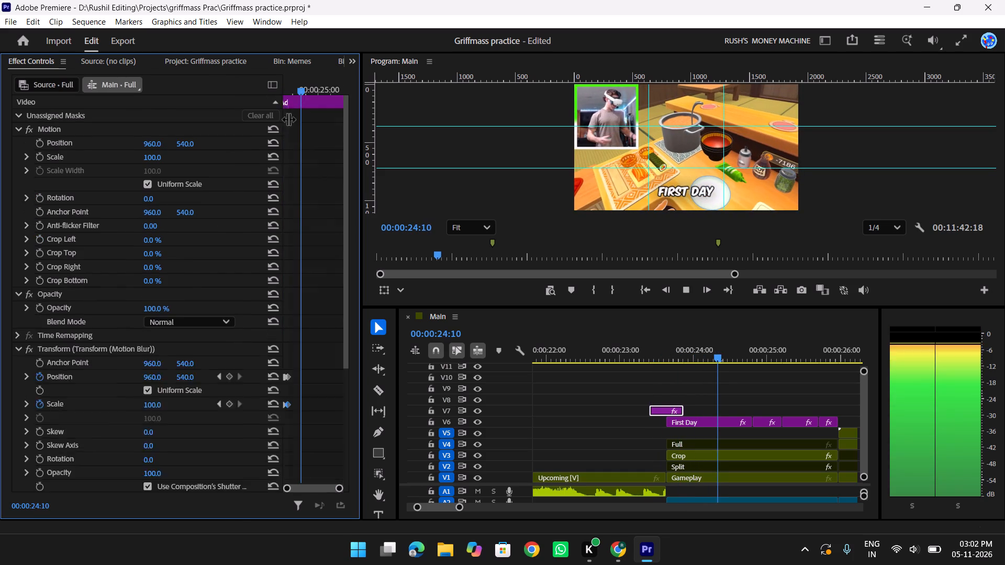
# Examine the transition frame by frame from before the adjustment layer to the cut at 00:00:23:19, and play on into the gameplay.
pyautogui.moveTo(705, 359); pyautogui.dragTo(738, 361)
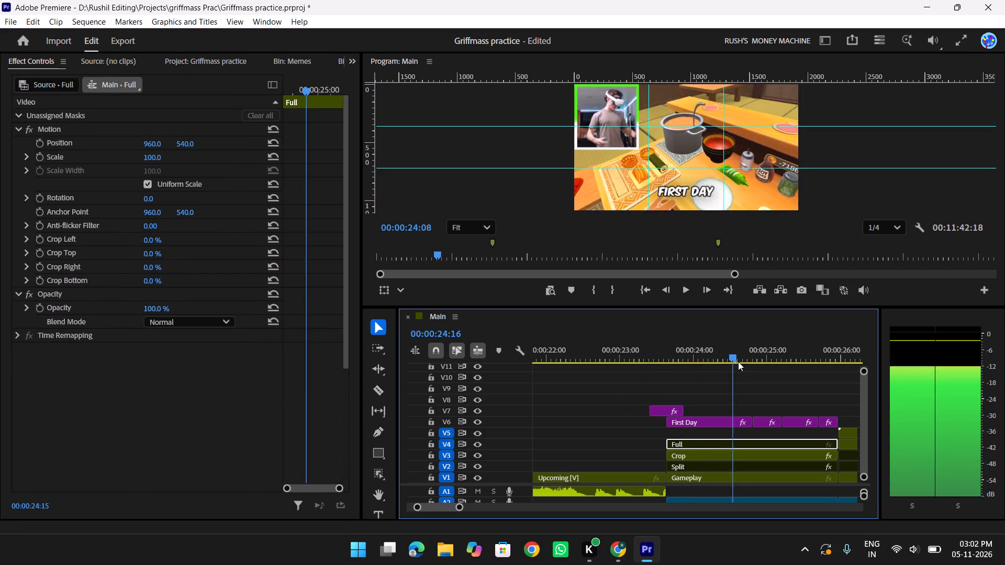
pyautogui.moveTo(738, 361); pyautogui.dragTo(629, 359)
pyautogui.press('Right')
pyautogui.press('Right')
pyautogui.press('Right')
pyautogui.press('Right')
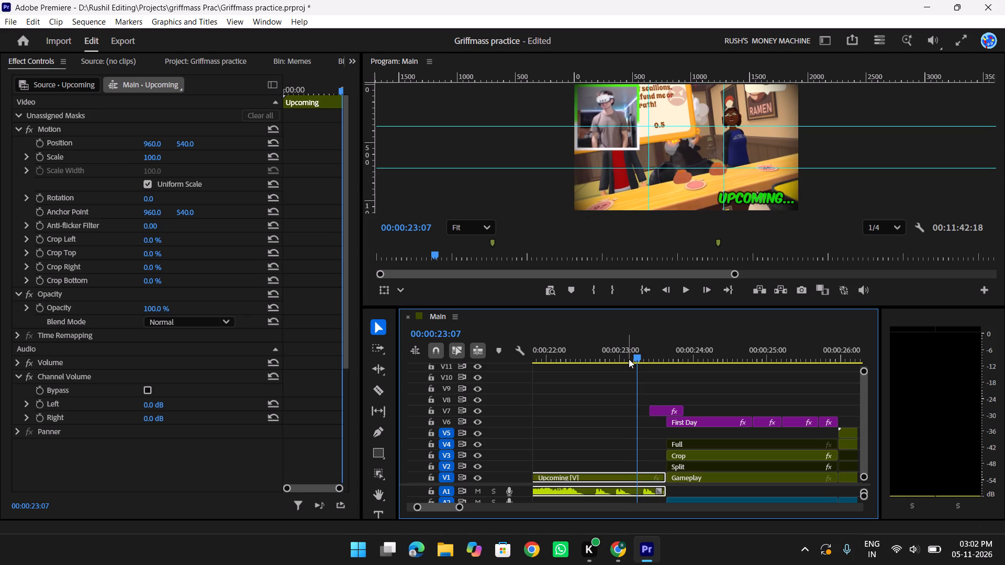
pyautogui.press('Right')
pyautogui.press('Right')
pyautogui.press('Right')
pyautogui.press('Right')
pyautogui.press('Right')
pyautogui.press('Right')
pyautogui.press('Right')
pyautogui.press('Right')
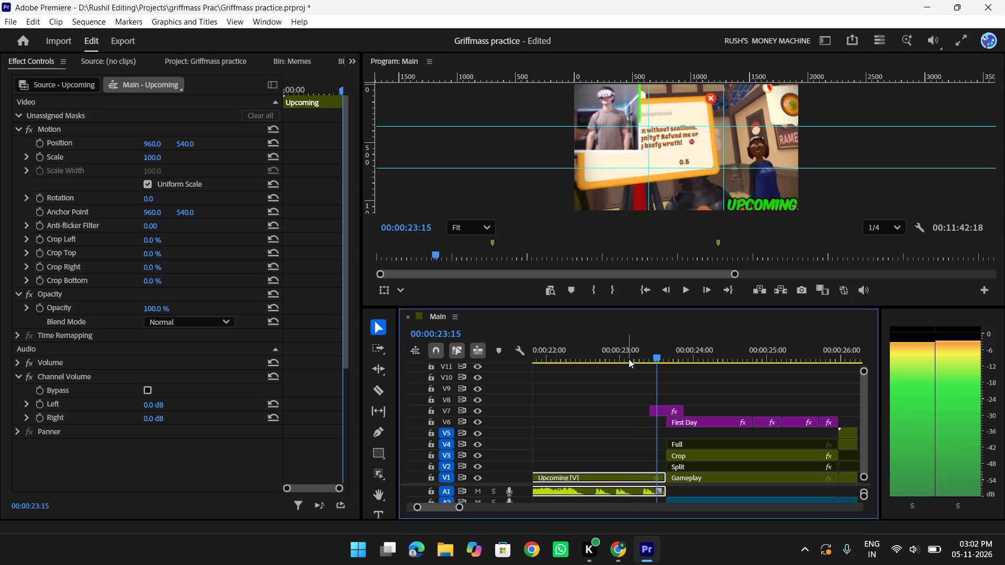
pyautogui.press('Right')
pyautogui.press('Right')
pyautogui.press('Right')
pyautogui.press('Right')
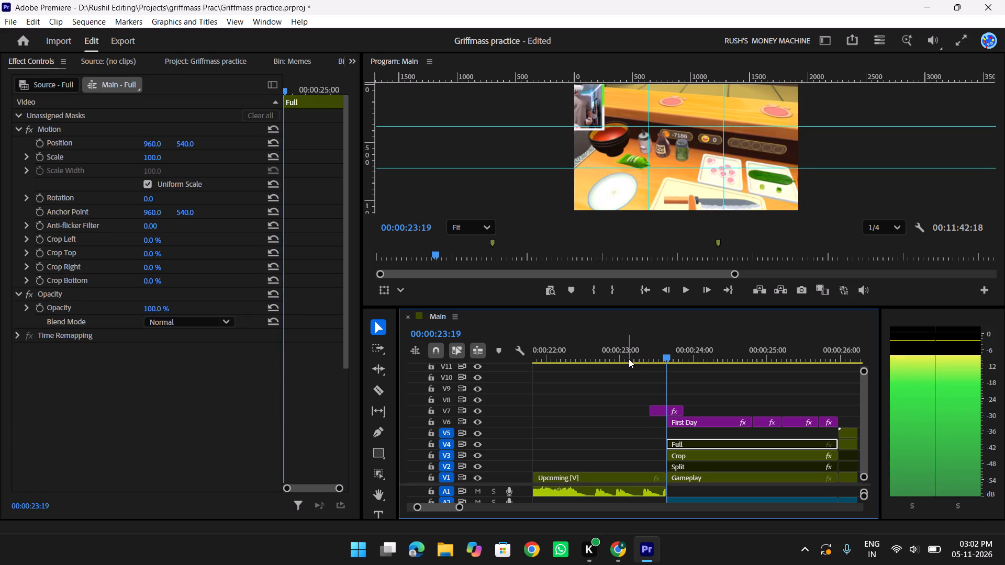
pyautogui.press('space')
pyautogui.press('space')
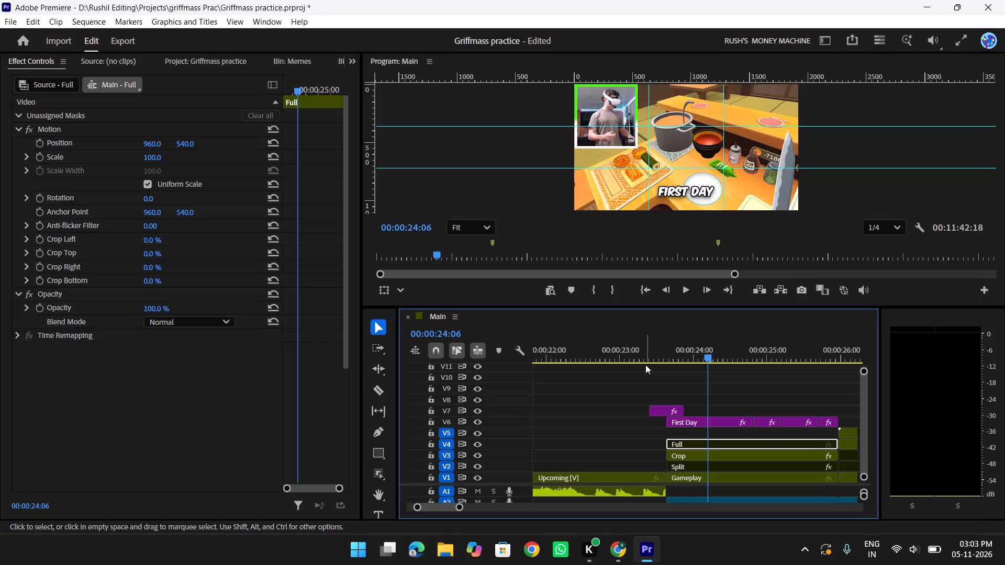
# Switch to Chrome and watch the shake transition tutorial's section on saving the effect as a preset.
pyautogui.hotkey('alt', 'Tab')
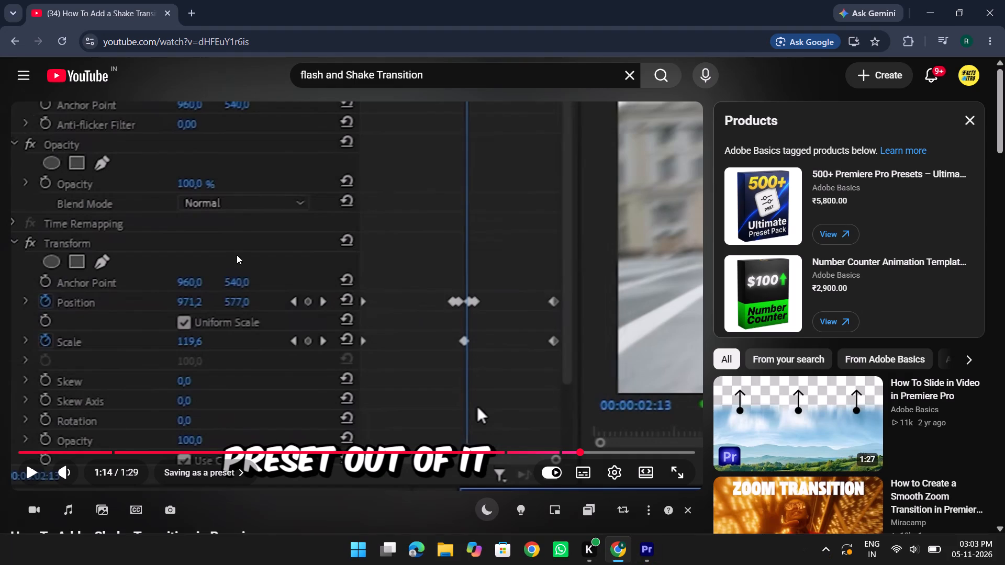
pyautogui.click(544, 295)
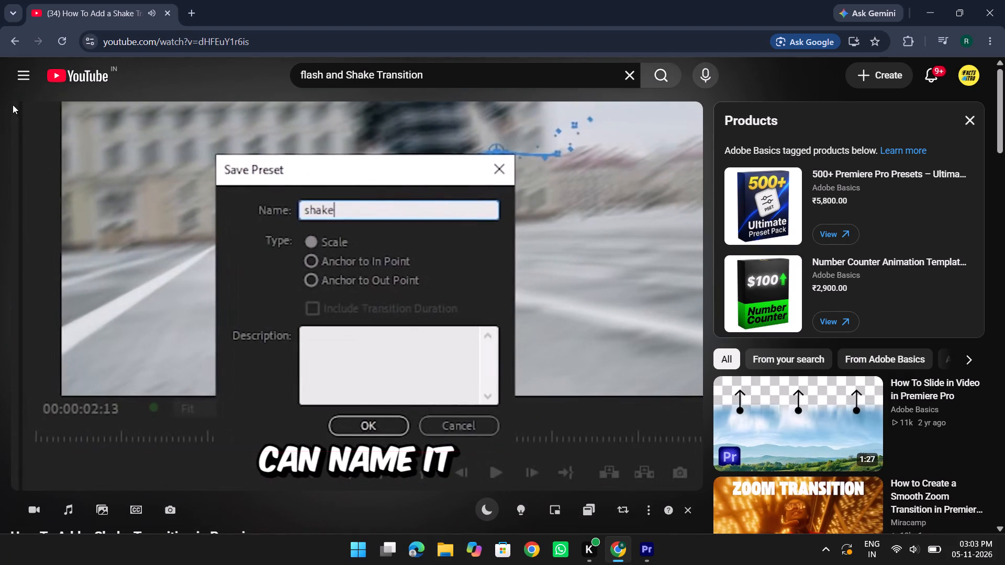
# Return to the YouTube search results, open Quick Camera Shake Transition in Premiere Pro, and skip ahead to its Transform effect setup.
pyautogui.click(10, 39)
pyautogui.scroll(-3, 500, 345)
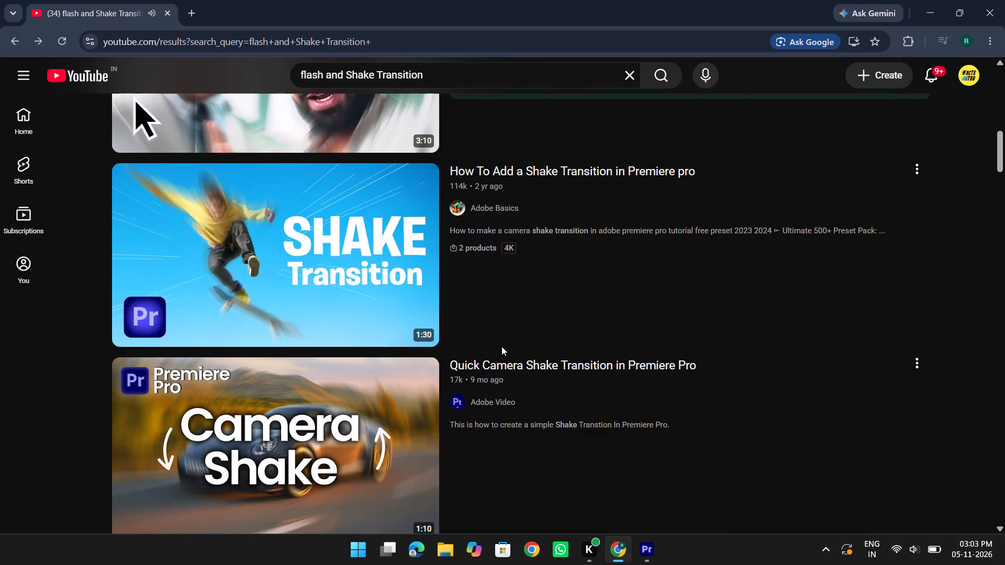
pyautogui.scroll(-1, 501, 346)
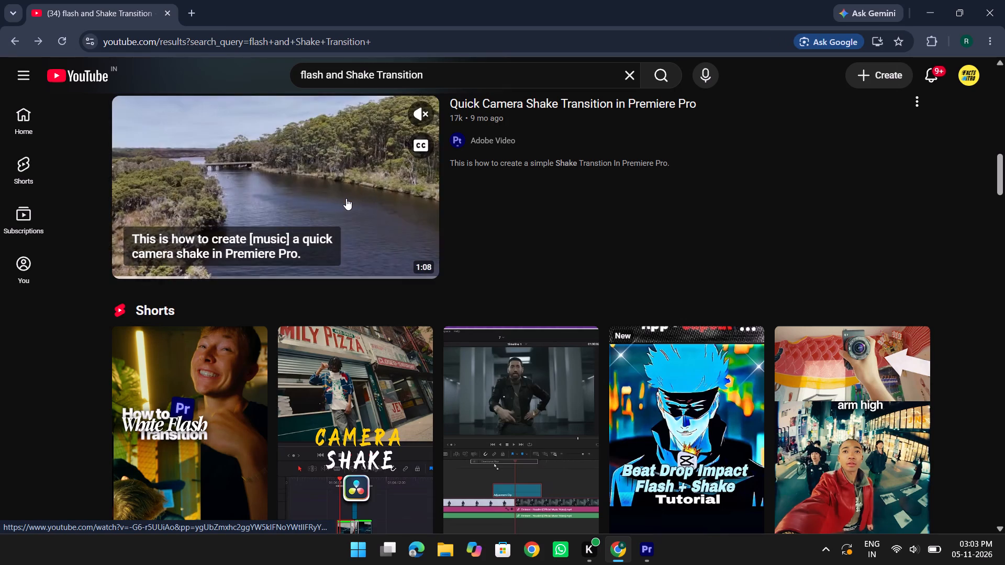
pyautogui.click(345, 198)
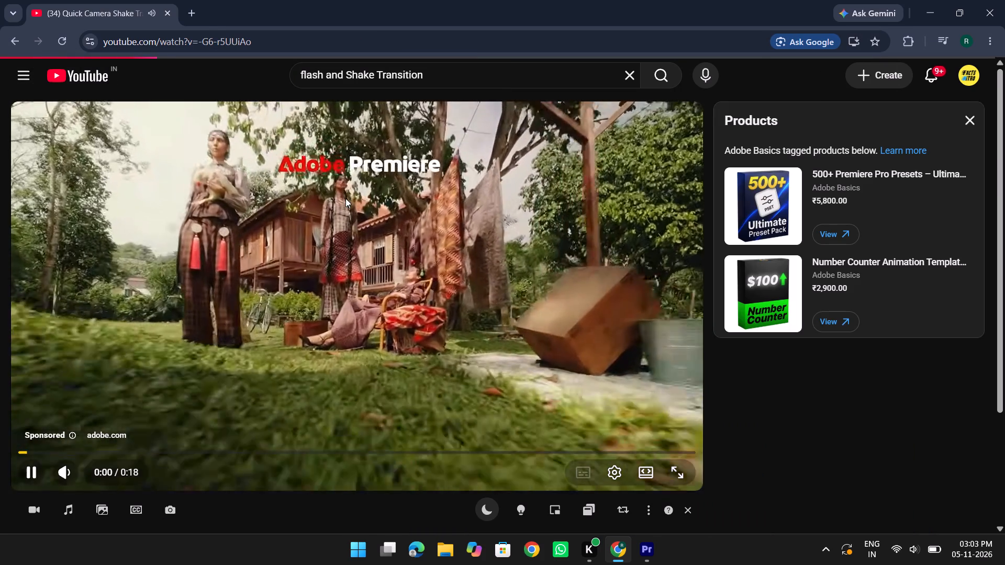
pyautogui.click(61, 32)
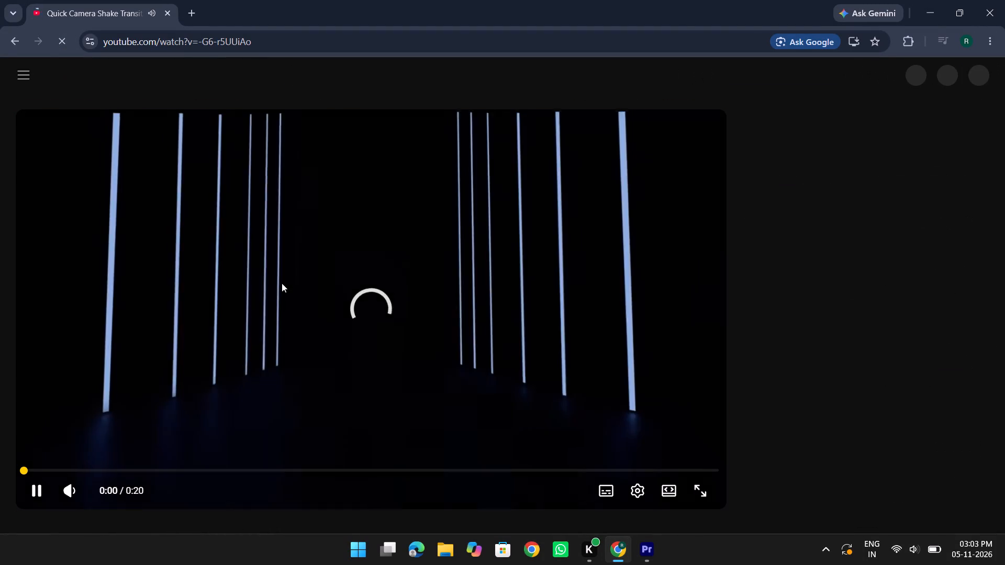
pyautogui.click(57, 41)
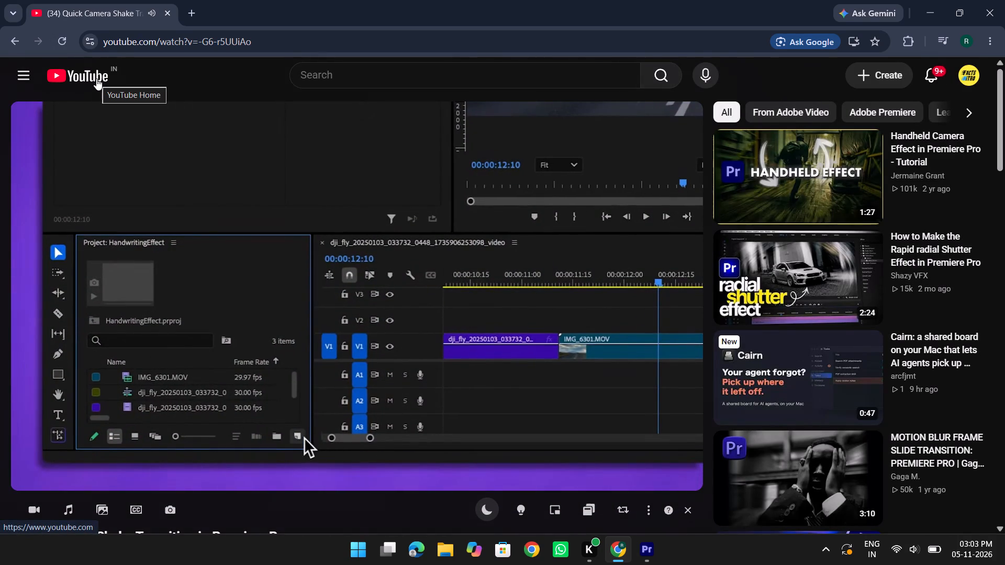
pyautogui.press('Right')
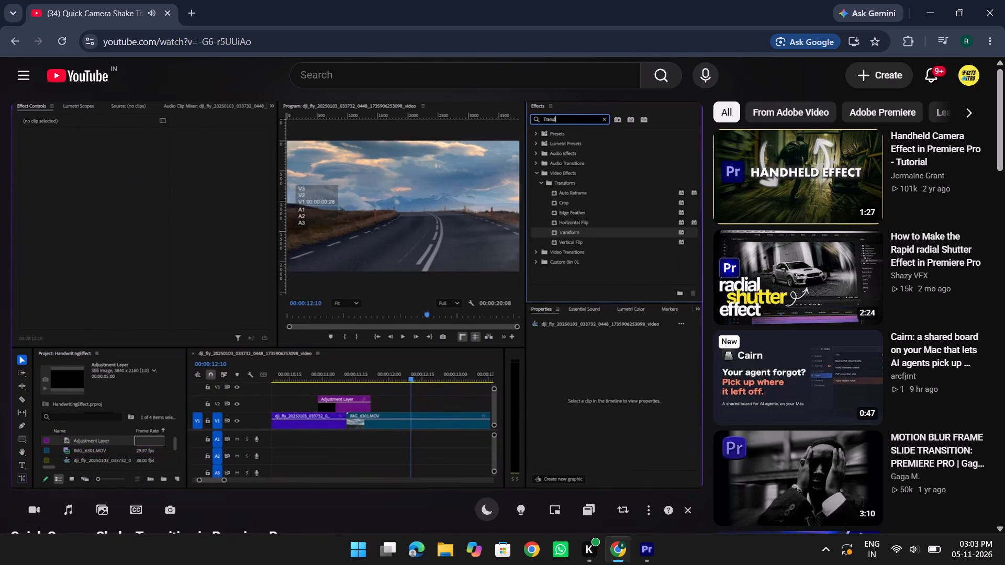
pyautogui.press('Right')
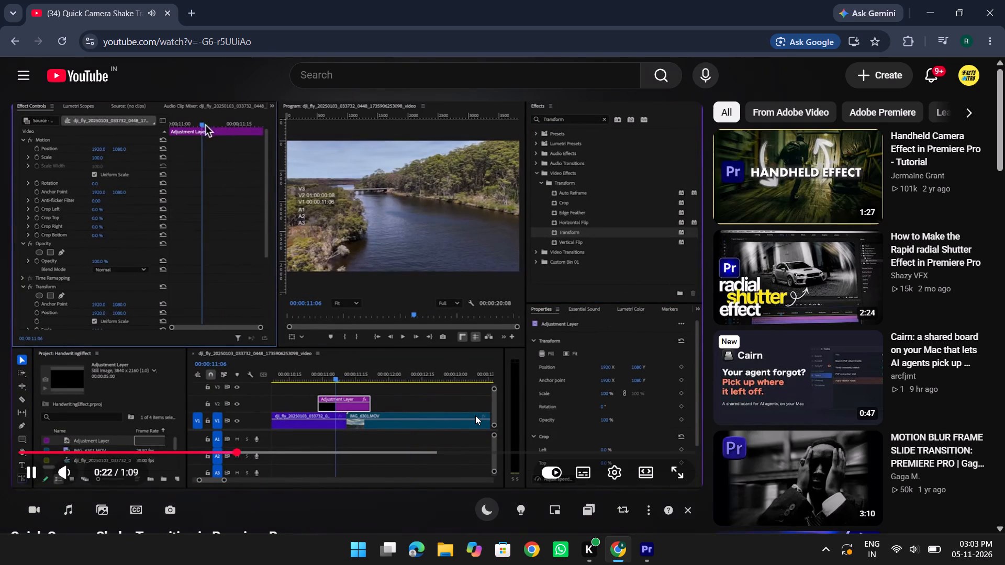
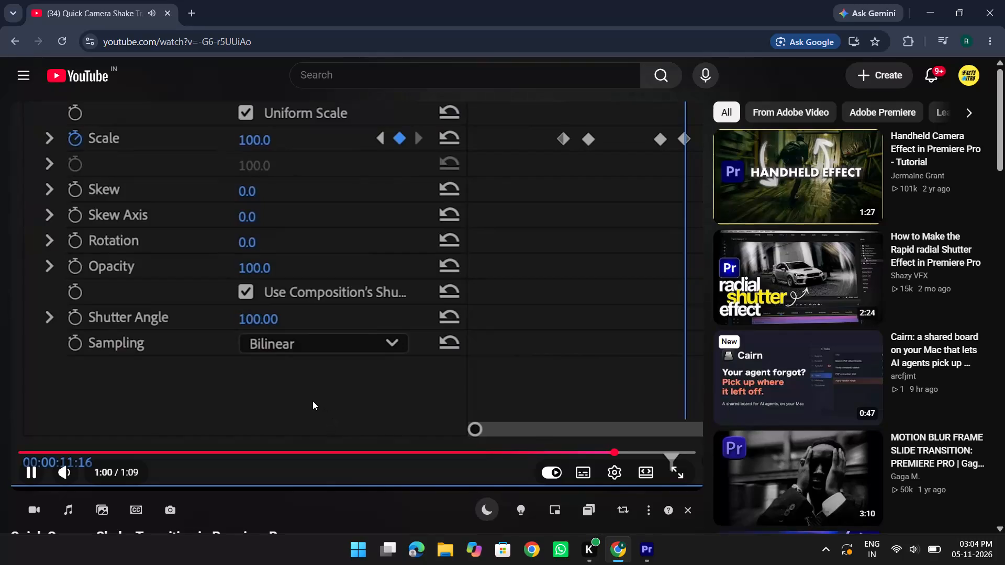
# Rewind Quick Camera Shake Transition in Premiere Pro and rewatch how the Transform effect's Position and Scale keyframes are set.
pyautogui.press('Left')
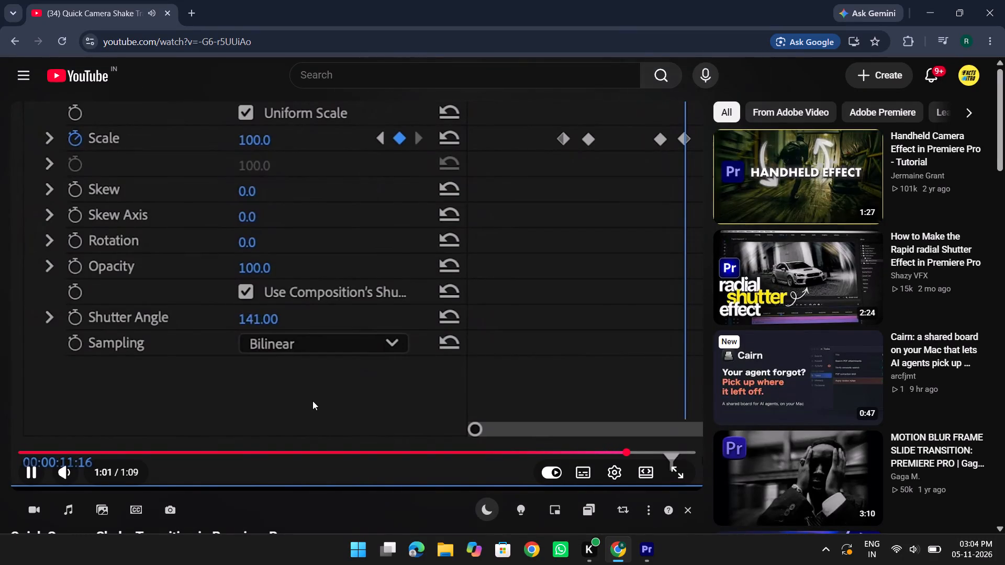
pyautogui.press('Left')
pyautogui.press('Left')
pyautogui.press('Left')
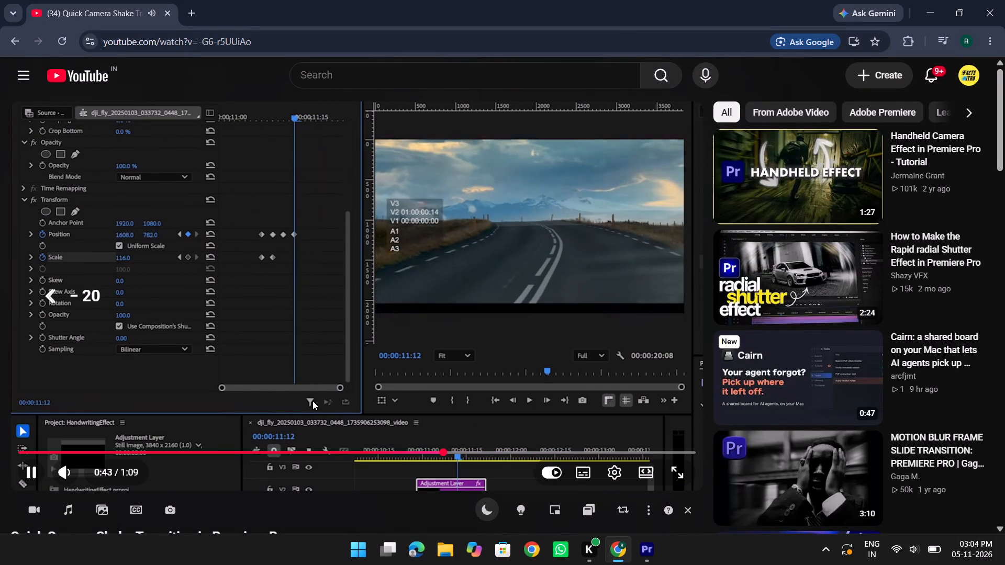
pyautogui.press('Left')
pyautogui.press('Left')
pyautogui.press('Left')
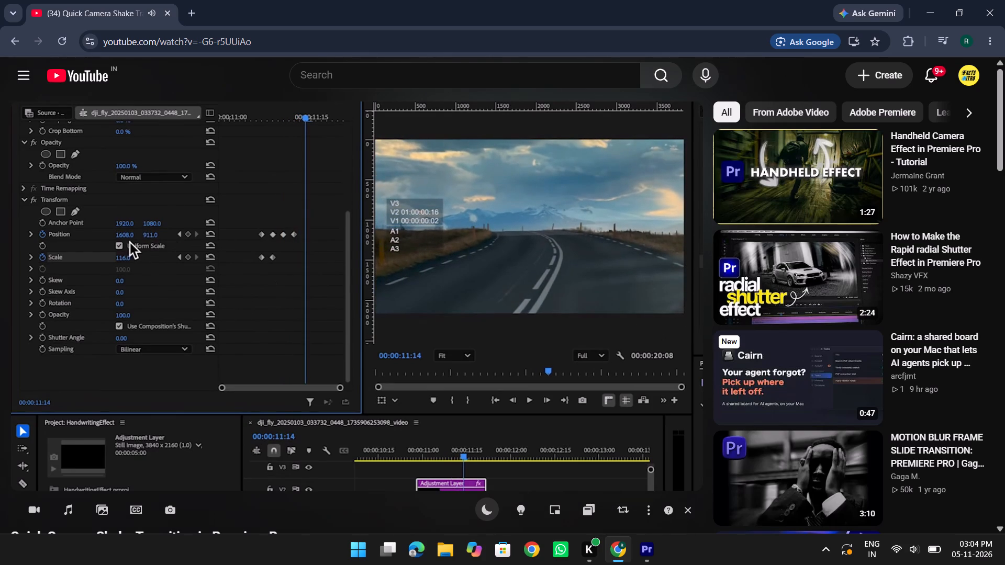
# Pause the tutorial and look through its description, comments and suggested videos.
pyautogui.scroll(-3, 359, 450)
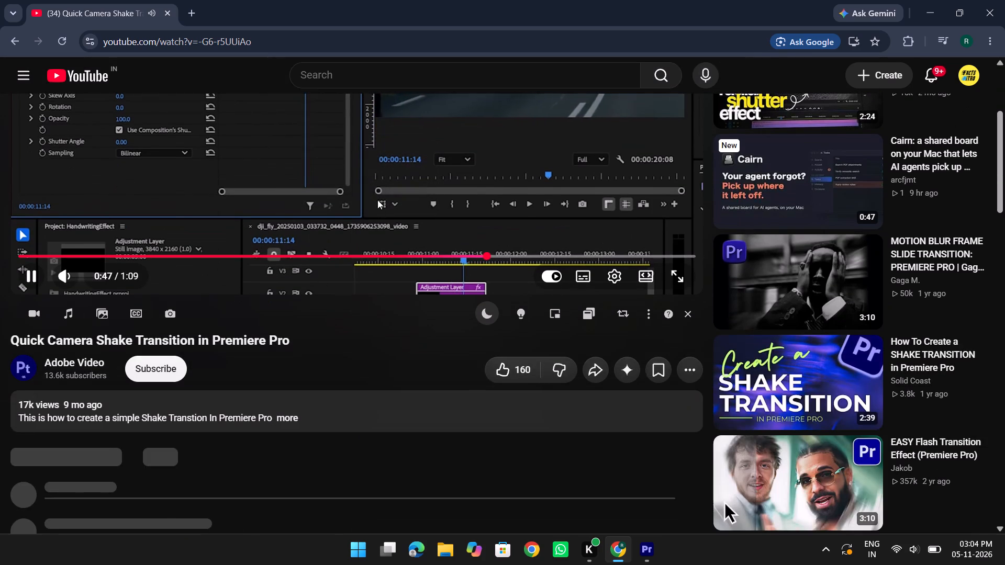
pyautogui.click(373, 174)
pyautogui.scroll(-4, 306, 470)
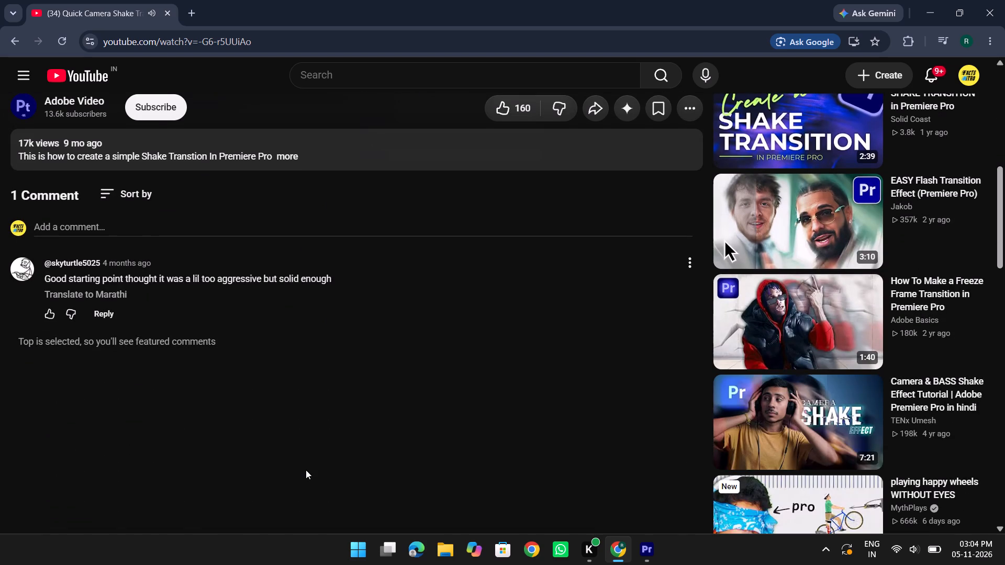
pyautogui.scroll(8, 306, 470)
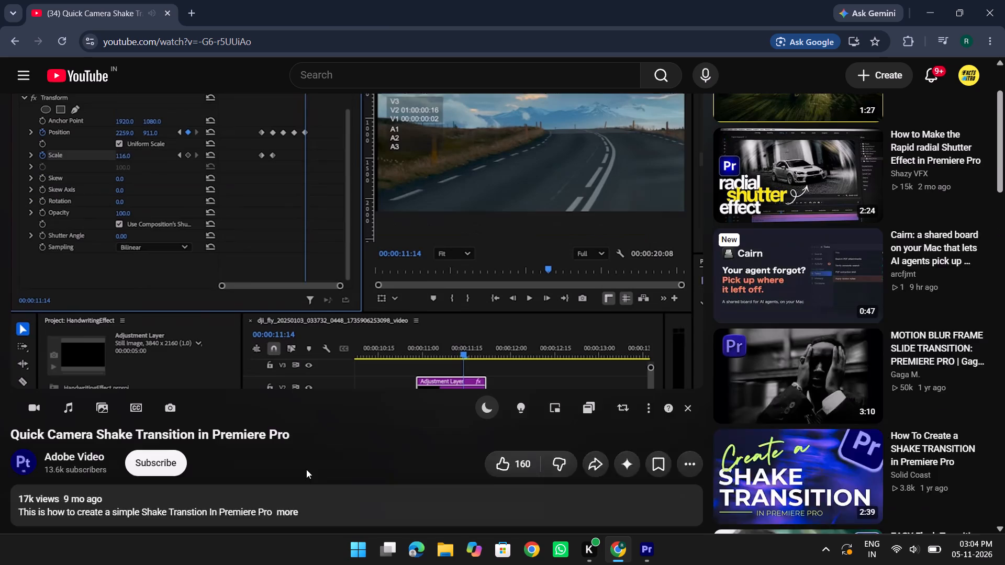
pyautogui.scroll(5, 306, 469)
# Return to the flash and shake transition search results and open How to Make INSANE Camera Shake Transitions + Free Preset.
pyautogui.click(19, 38)
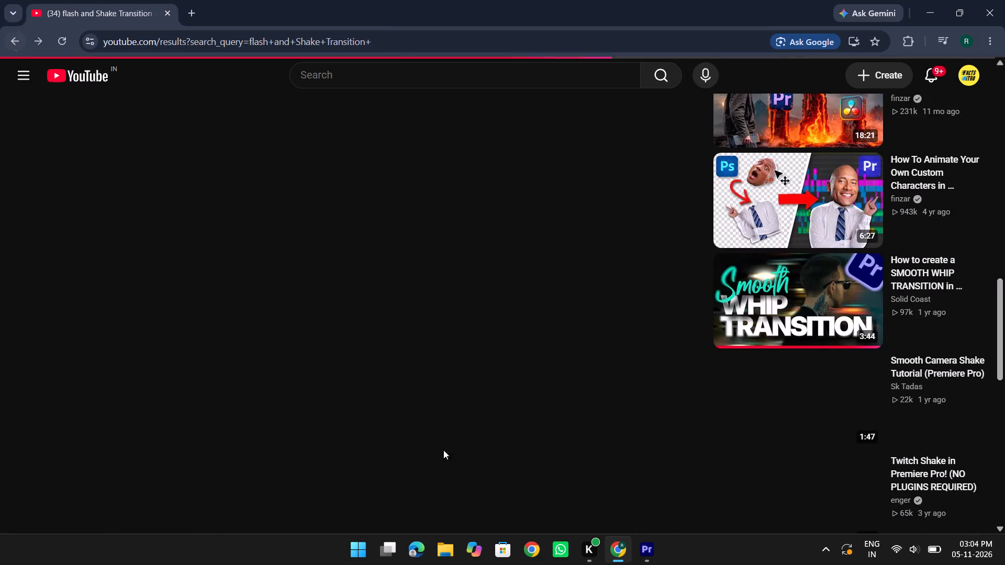
pyautogui.scroll(-9, 490, 471)
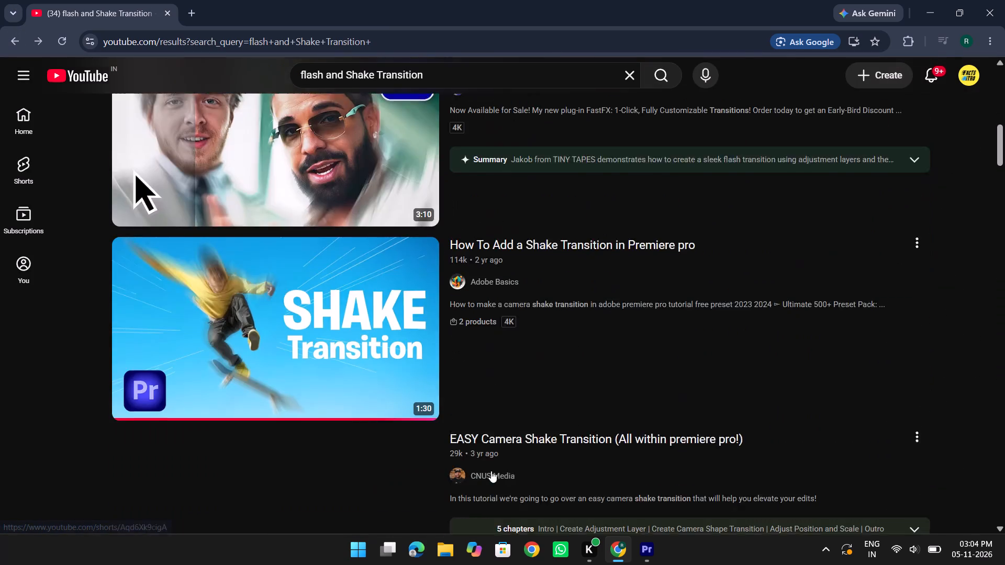
pyautogui.scroll(-19, 491, 471)
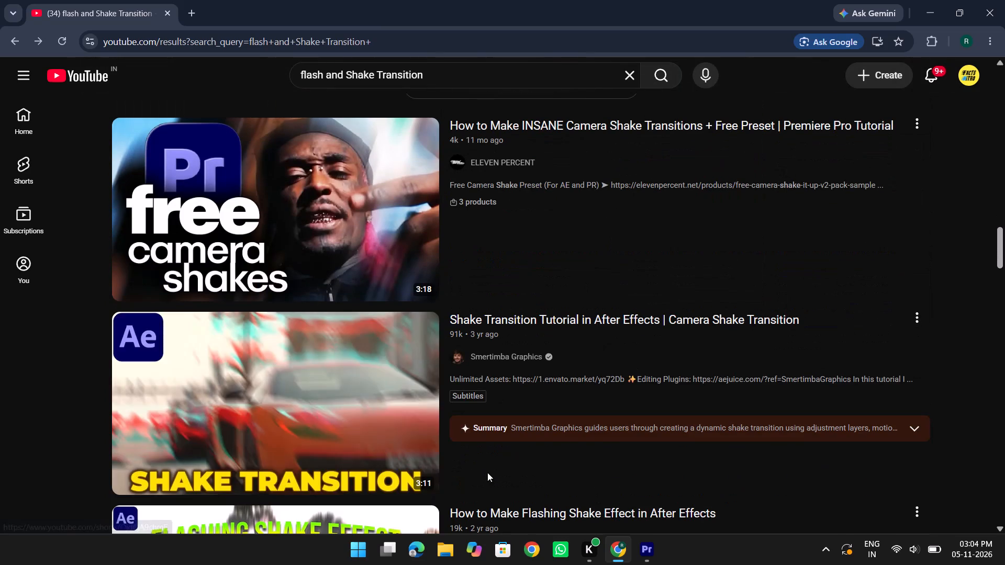
pyautogui.click(312, 232)
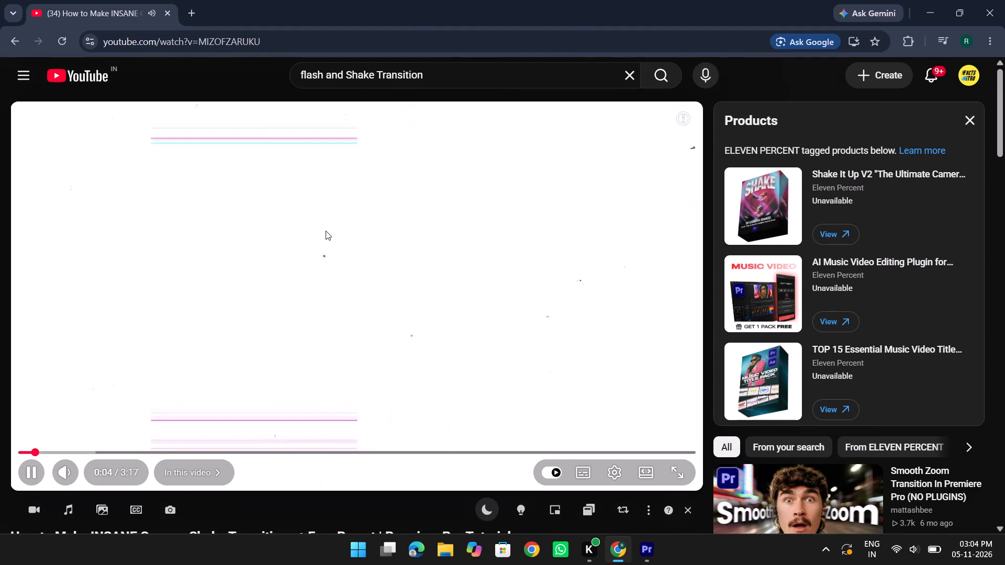
# Skip through the tutorial's introduction and watch how the adjustment layer and its Transform effect are set up.
pyautogui.press('Right')
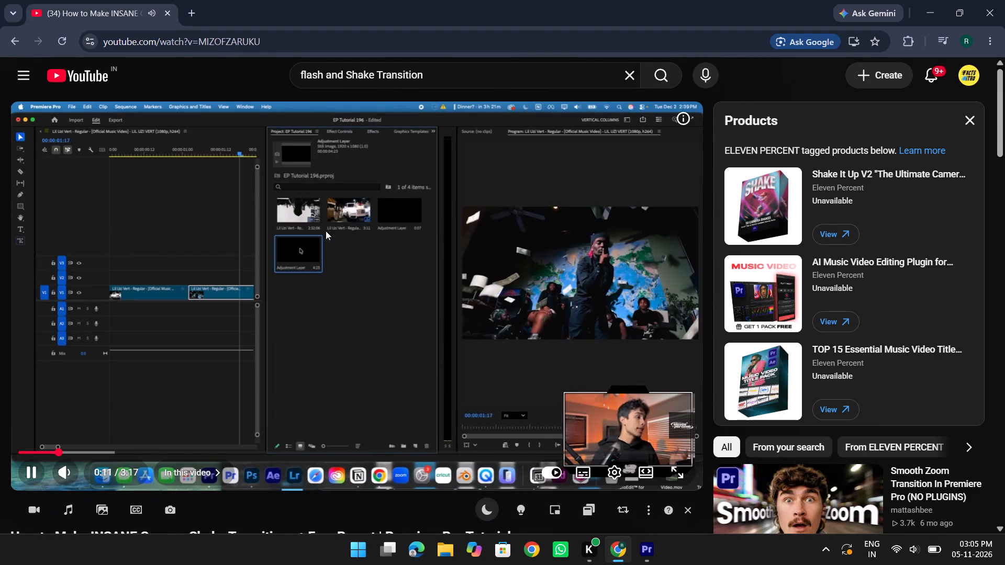
pyautogui.press('Right')
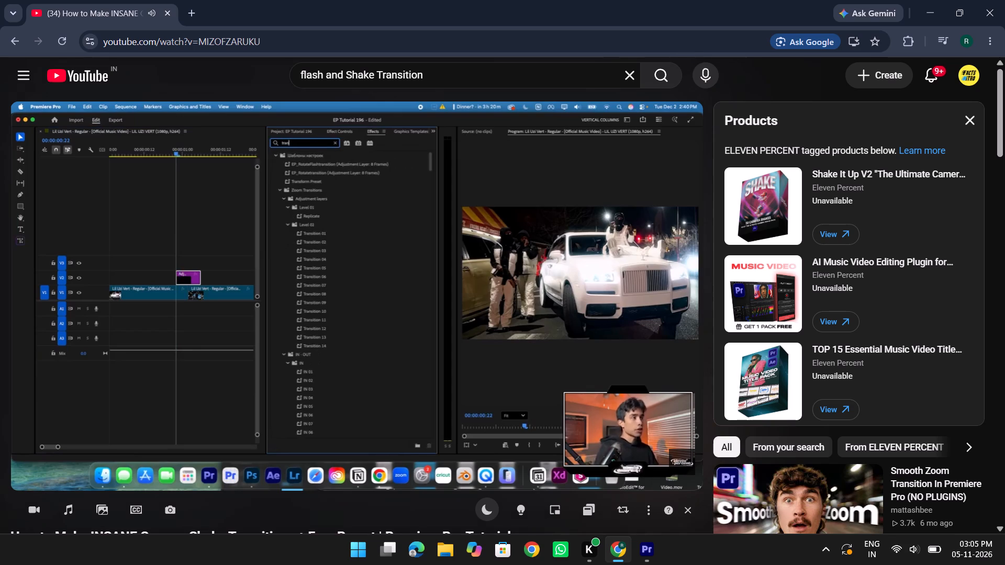
pyautogui.press('Right')
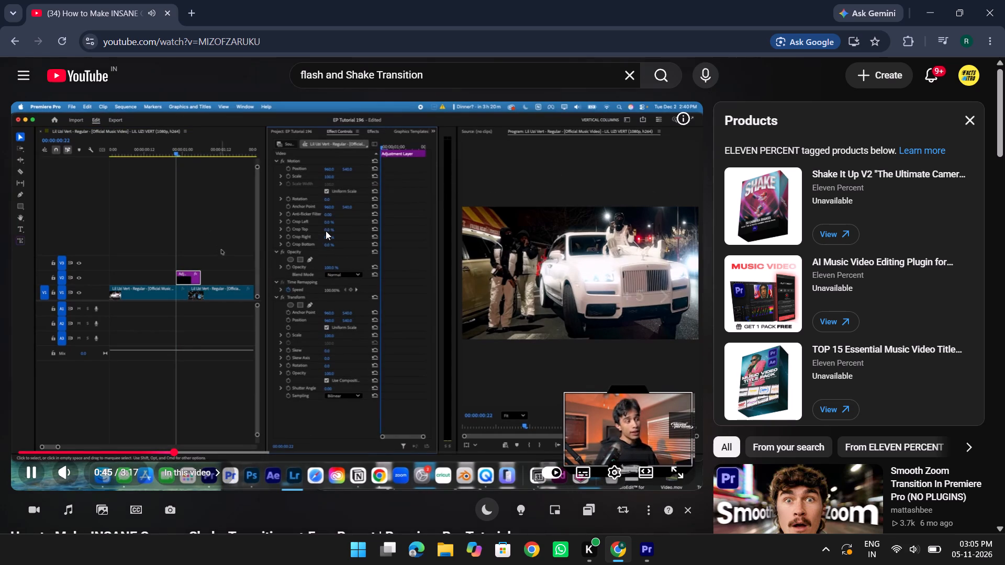
pyautogui.press('Left')
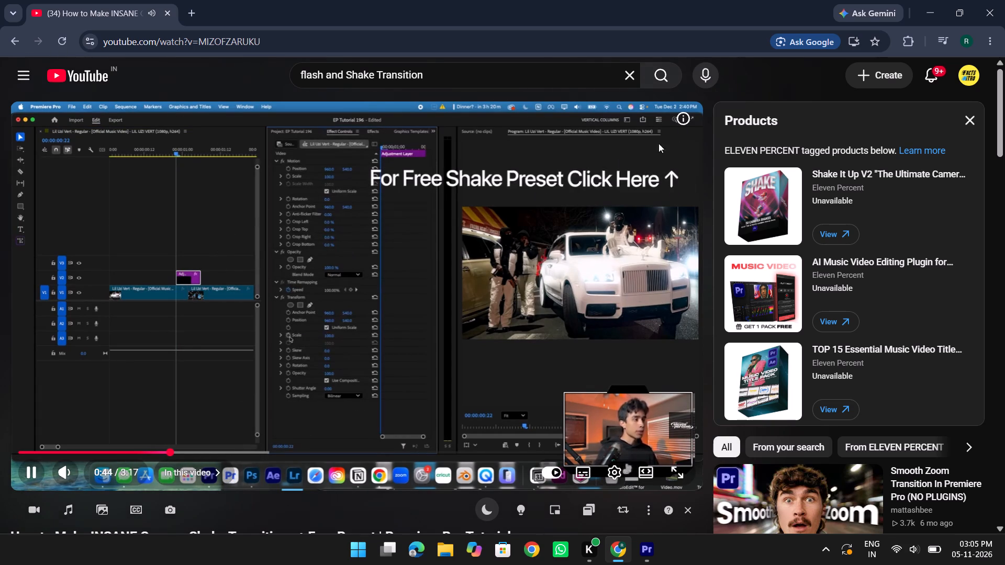
# Open the tutorial's free shake preset information, look over the preset links in the description, and return to the video.
pyautogui.click(683, 118)
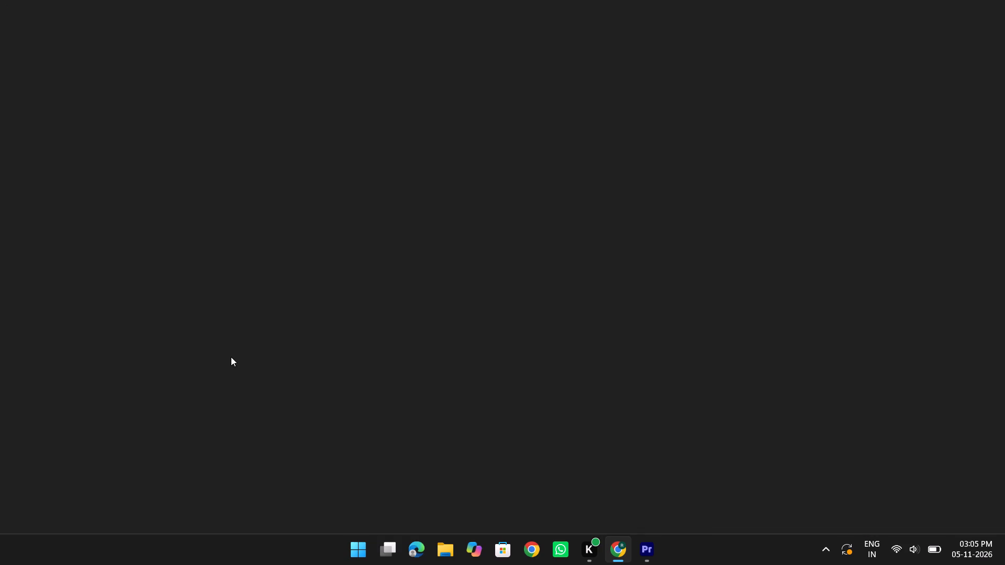
pyautogui.scroll(7, 234, 366)
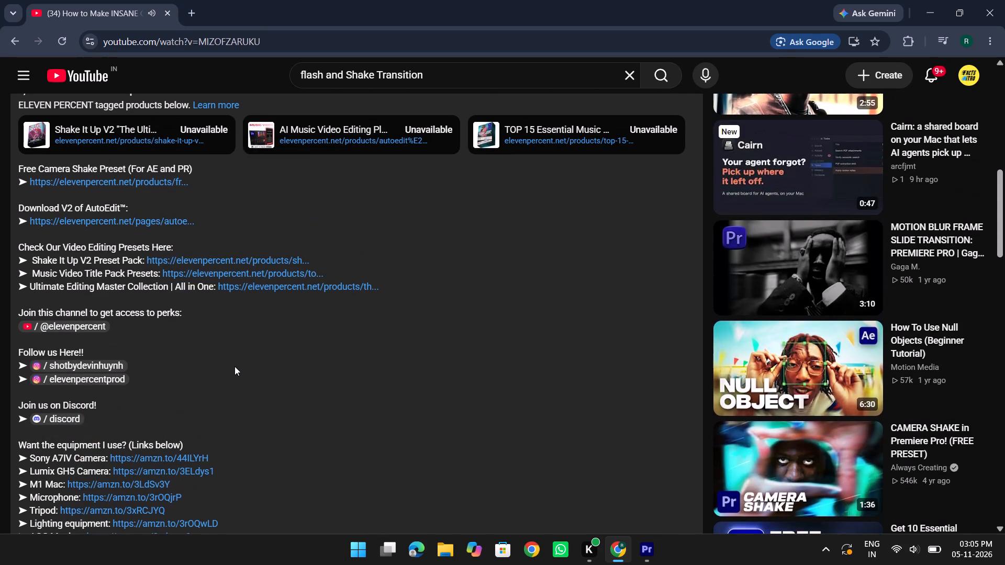
pyautogui.scroll(3, 234, 366)
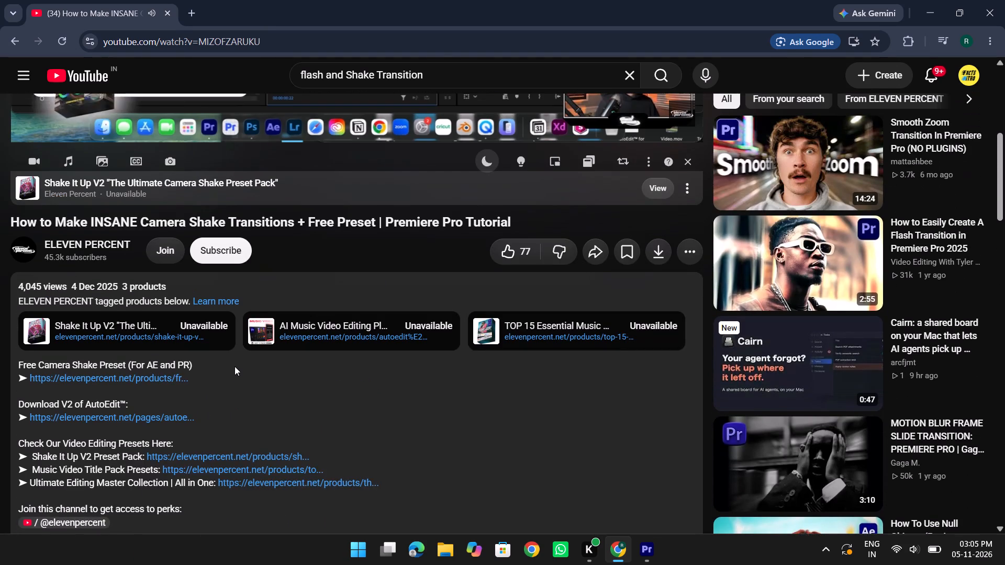
pyautogui.scroll(1, 348, 415)
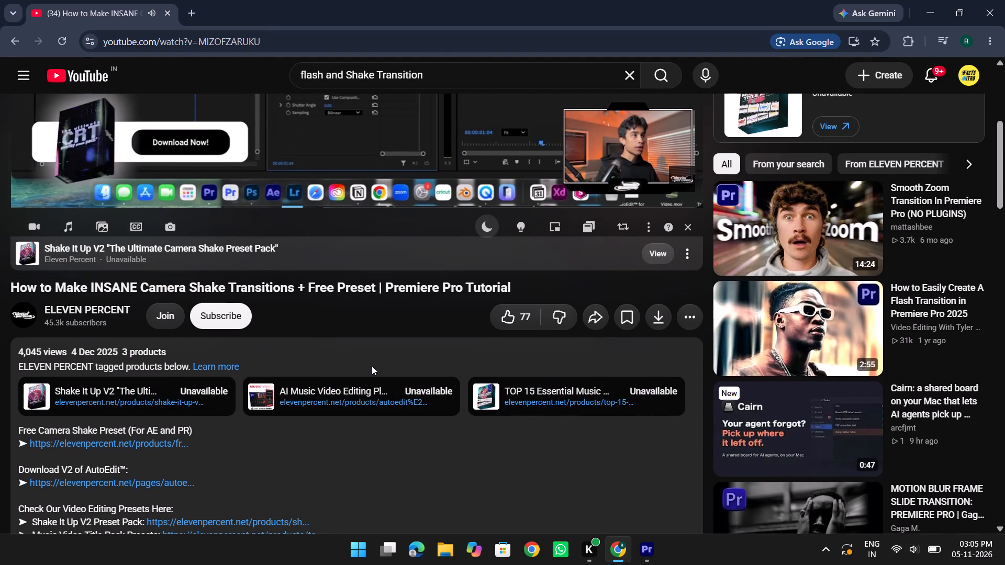
pyautogui.scroll(3, 364, 373)
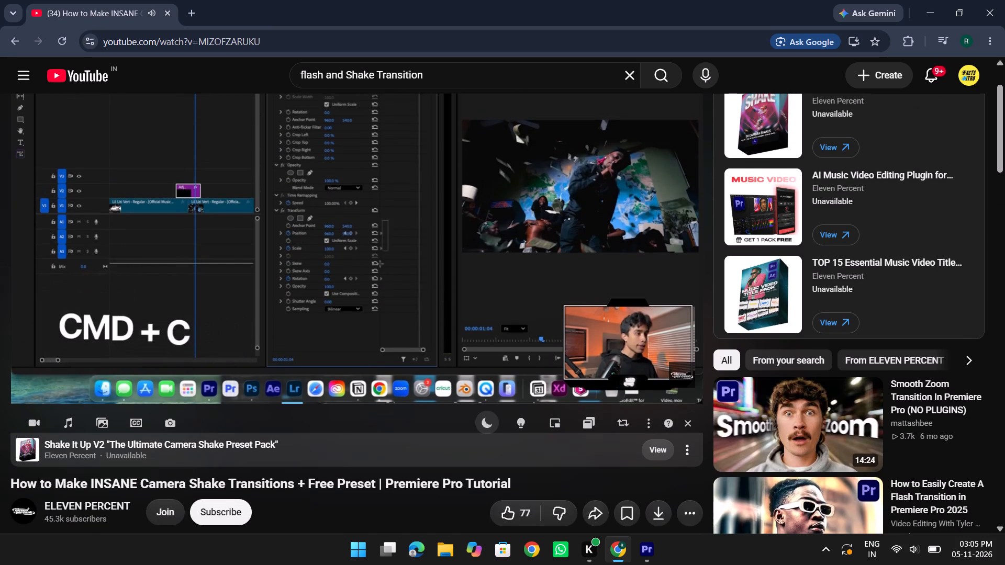
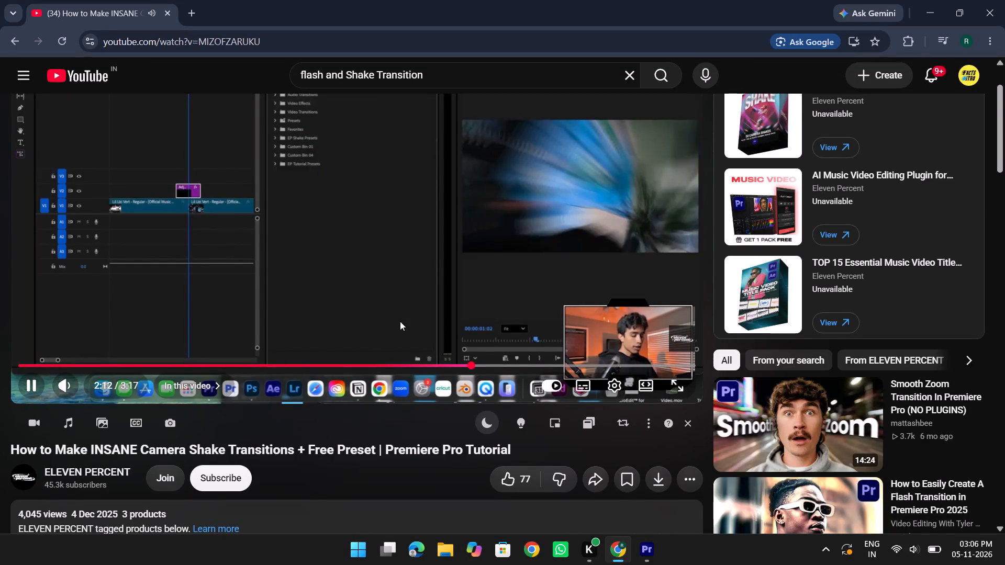
# Watch the rest of the camera shake tutorial, glance at its description, and pause it.
pyautogui.scroll(-2, 400, 321)
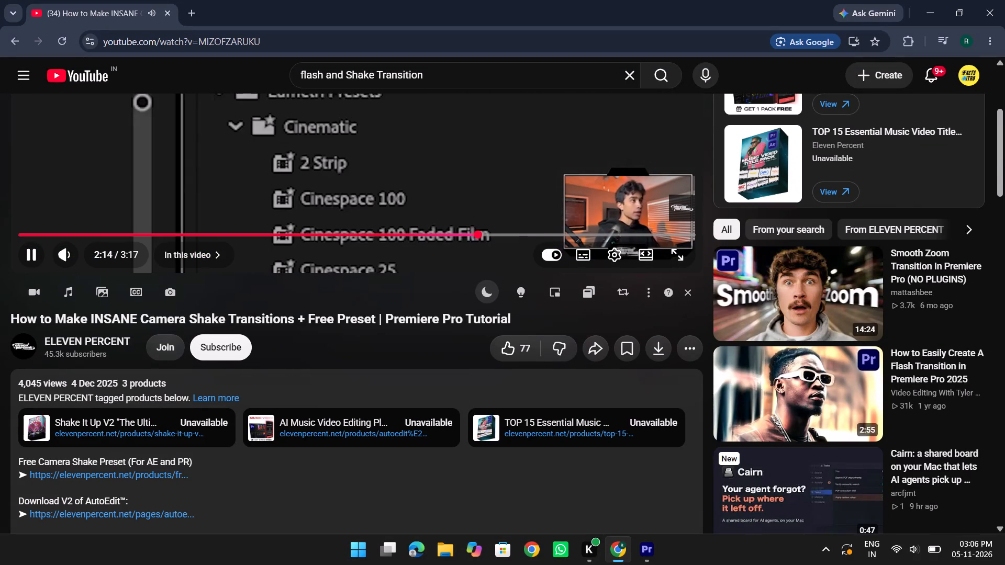
pyautogui.scroll(3, 400, 321)
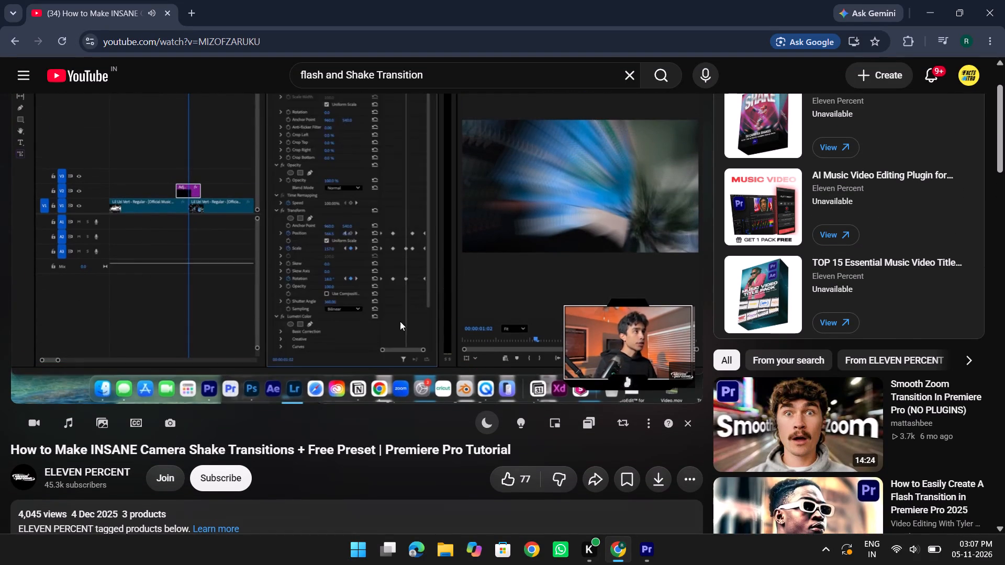
pyautogui.scroll(1, 400, 321)
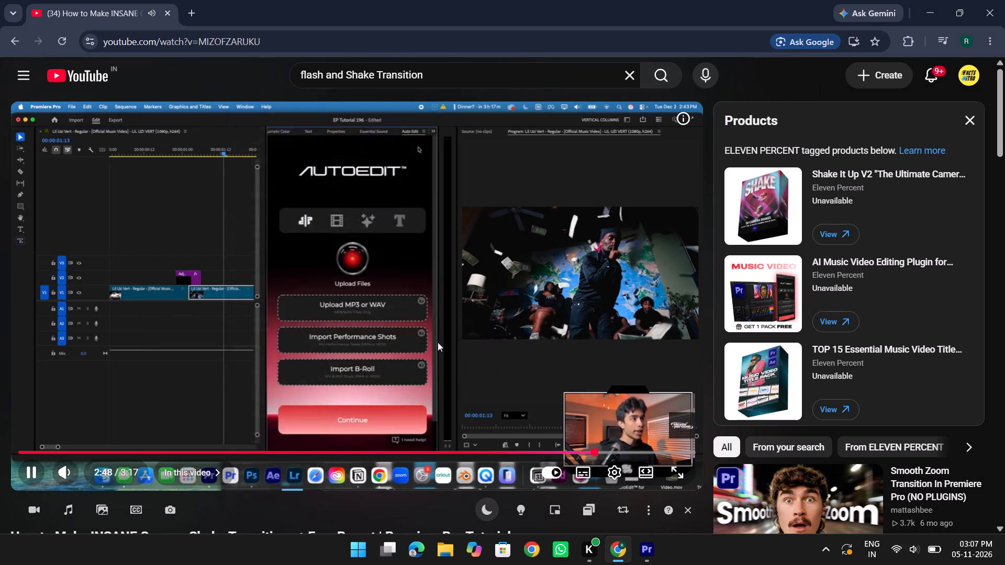
pyautogui.click(496, 349)
# Switch to Premiere and play back the transition from the Upcoming clip into First Day.
pyautogui.hotkey('alt', 'Tab')
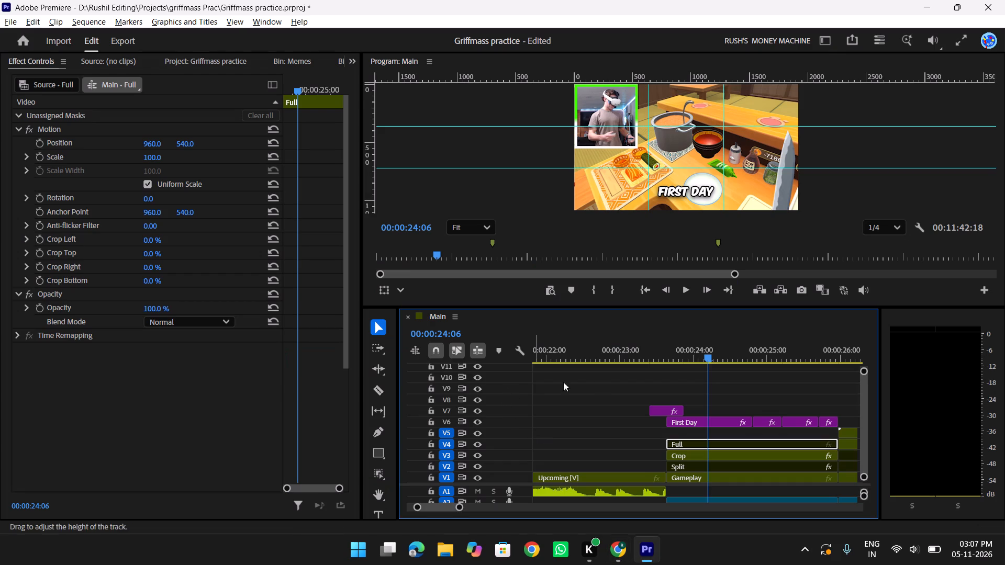
pyautogui.moveTo(701, 344); pyautogui.dragTo(649, 353)
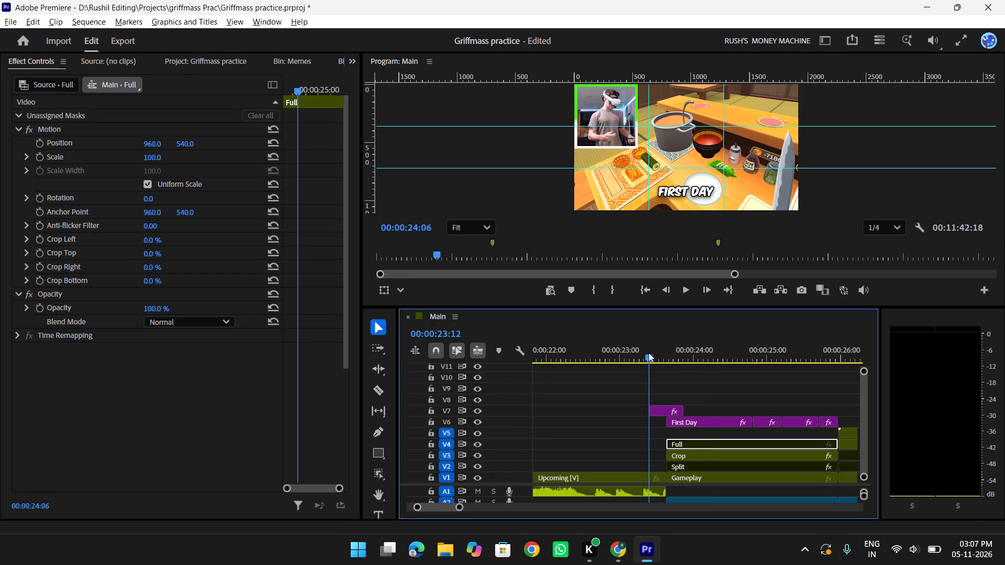
pyautogui.moveTo(649, 353); pyautogui.dragTo(605, 354)
pyautogui.press('space')
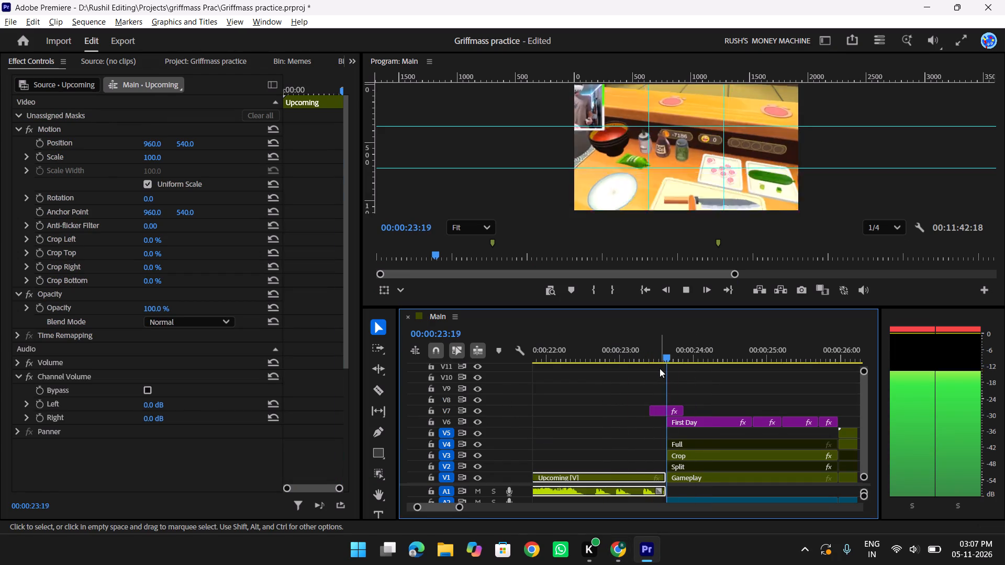
pyautogui.press('space')
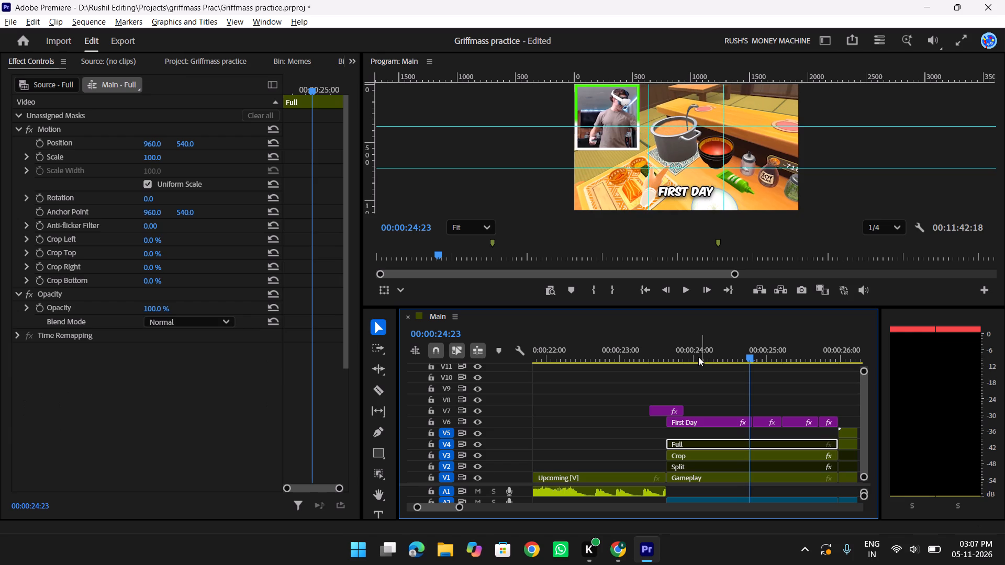
# Delete the Transform (Motion Blur) effect from the adjustment layer on V7.
pyautogui.click(664, 409)
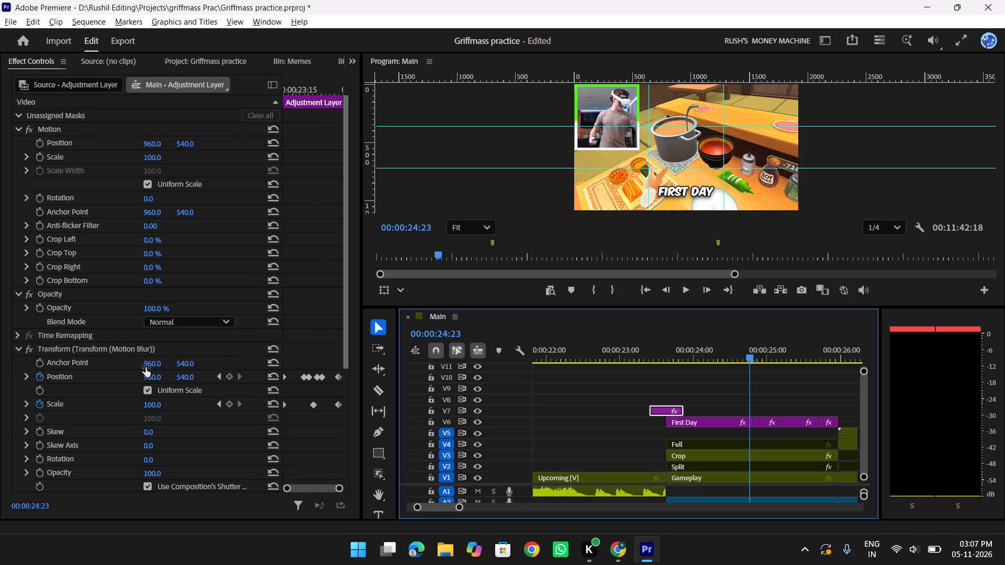
pyautogui.click(138, 348)
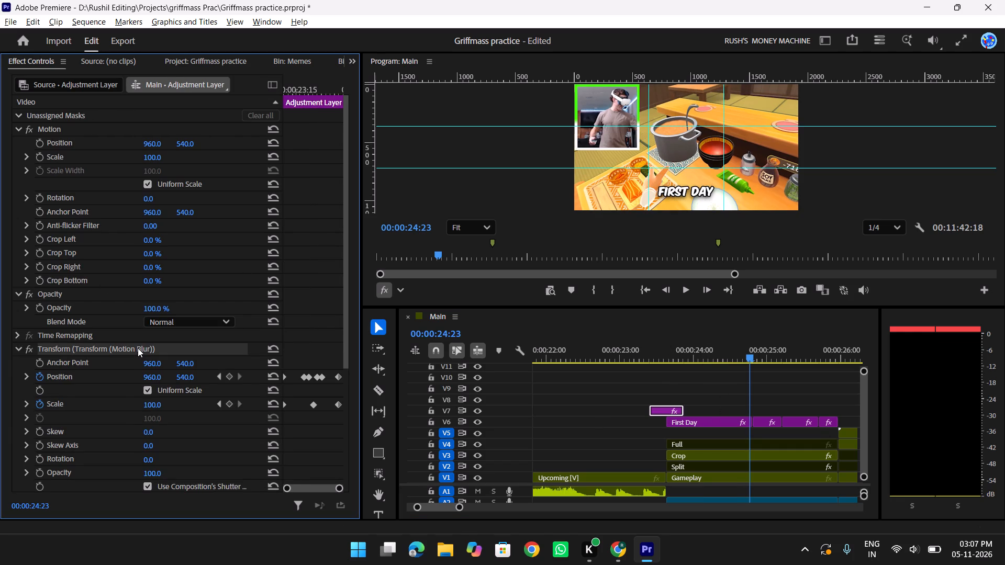
pyautogui.press('Delete')
# Split the V7 adjustment layer at 00:00:23:23, four frames after the cut to First Day, and delete the piece after it.
pyautogui.moveTo(710, 357); pyautogui.dragTo(661, 355)
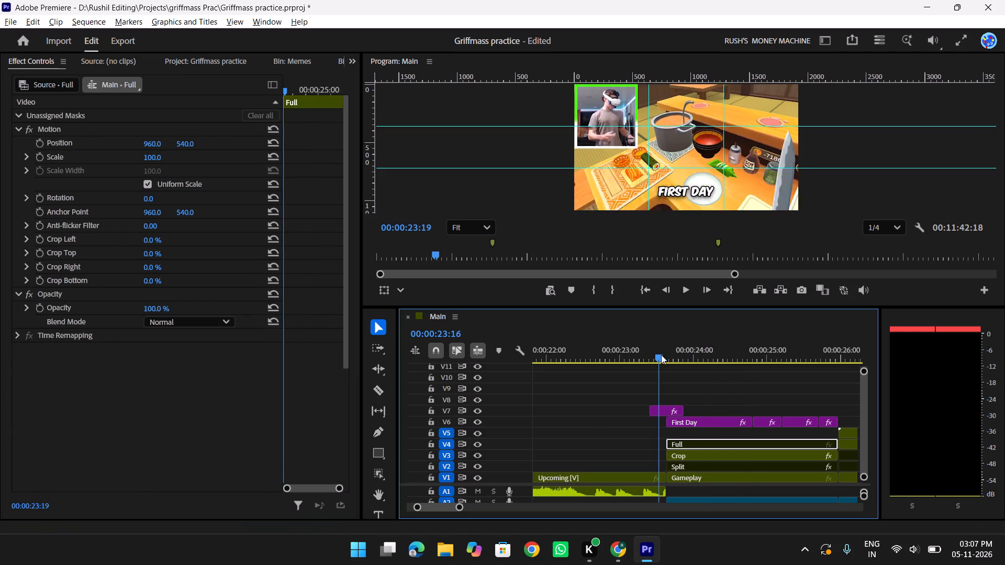
pyautogui.moveTo(661, 355); pyautogui.dragTo(665, 352)
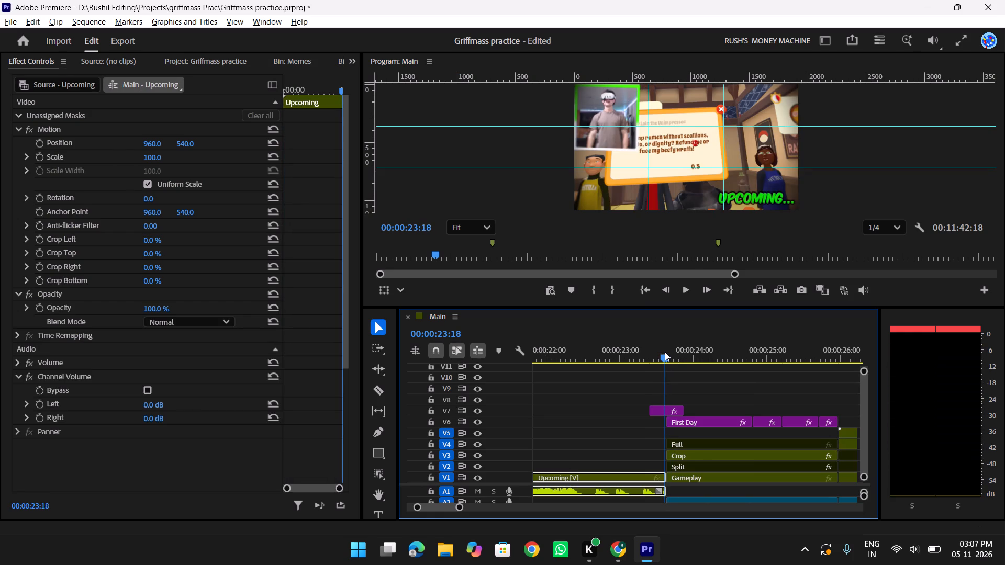
pyautogui.press('Right')
pyautogui.press('Right')
pyautogui.press('Right')
pyautogui.press('Right')
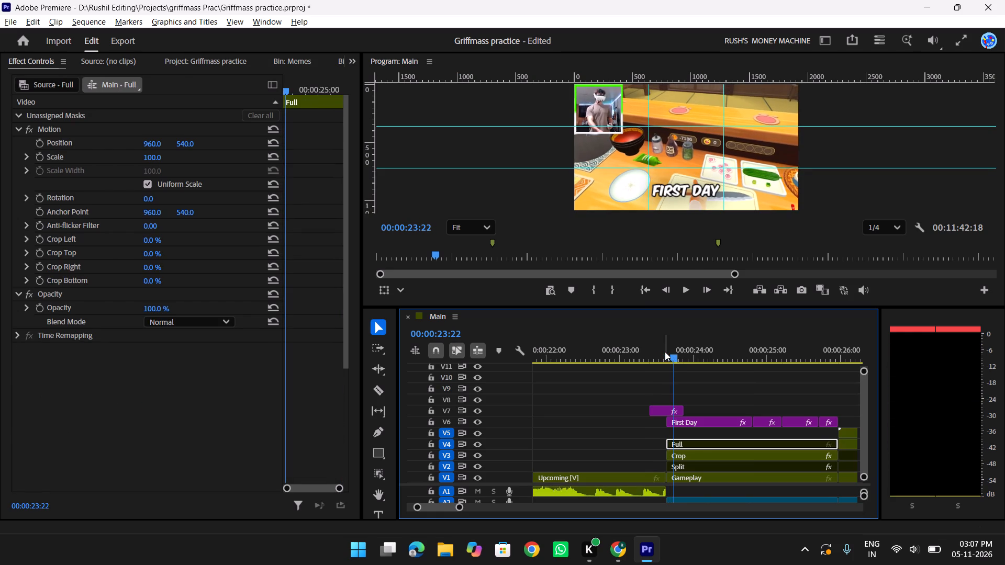
pyautogui.press('Right')
pyautogui.press('t')
pyautogui.press('t')
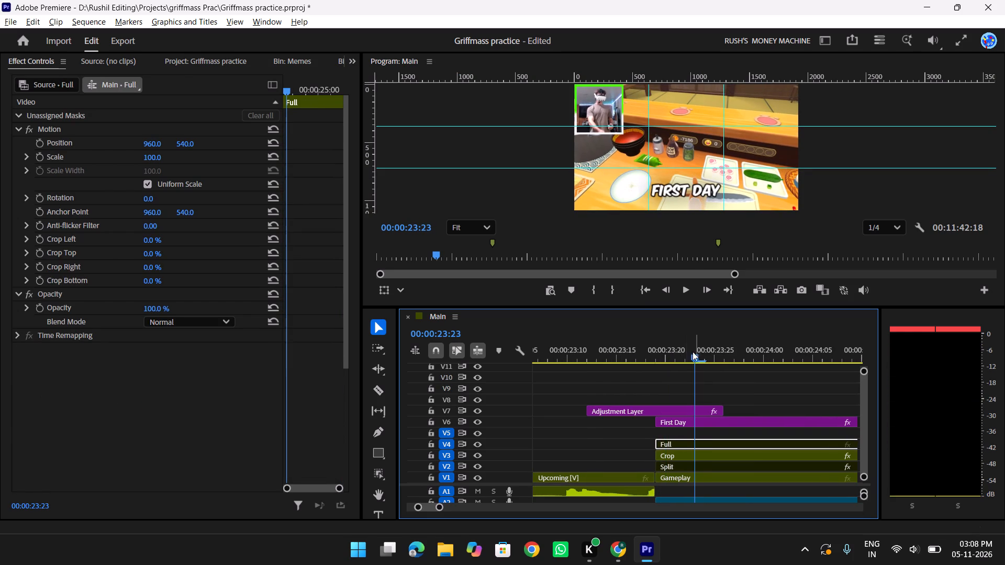
pyautogui.press('w')
pyautogui.click(705, 413)
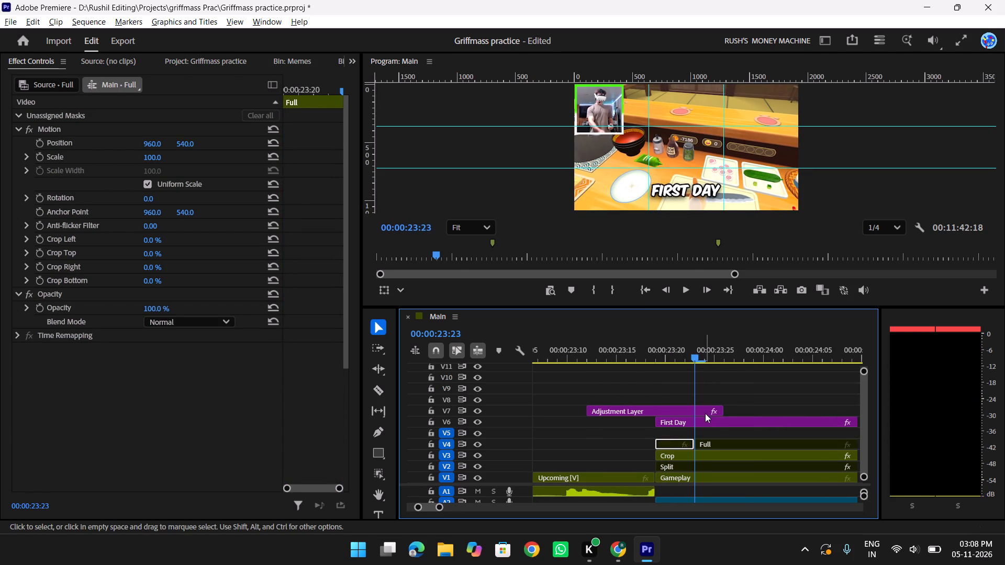
pyautogui.hotkey('ctrl', 'z')
pyautogui.click(705, 413)
pyautogui.press('w')
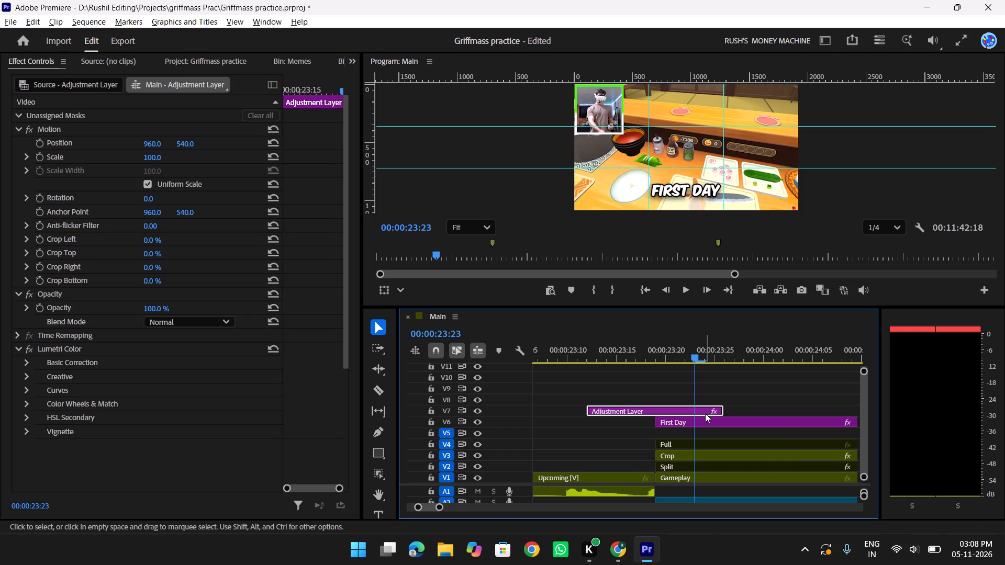
pyautogui.click(705, 410)
pyautogui.press('Delete')
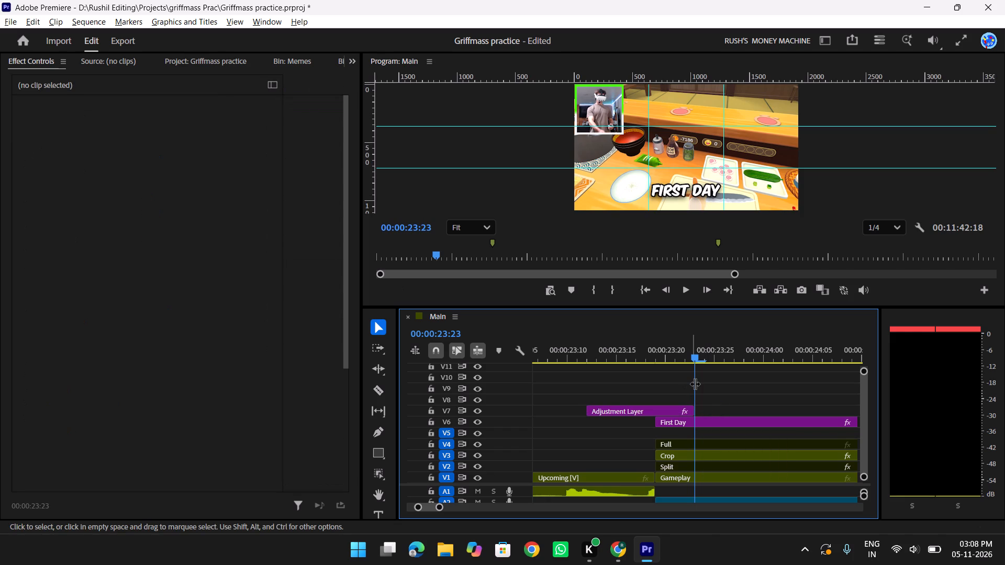
# Split the adjustment layer at 00:00:23:15, four frames before the cut to First Day, and delete the piece before it.
pyautogui.press('Left')
pyautogui.press('Left')
pyautogui.press('Left')
pyautogui.press('Left')
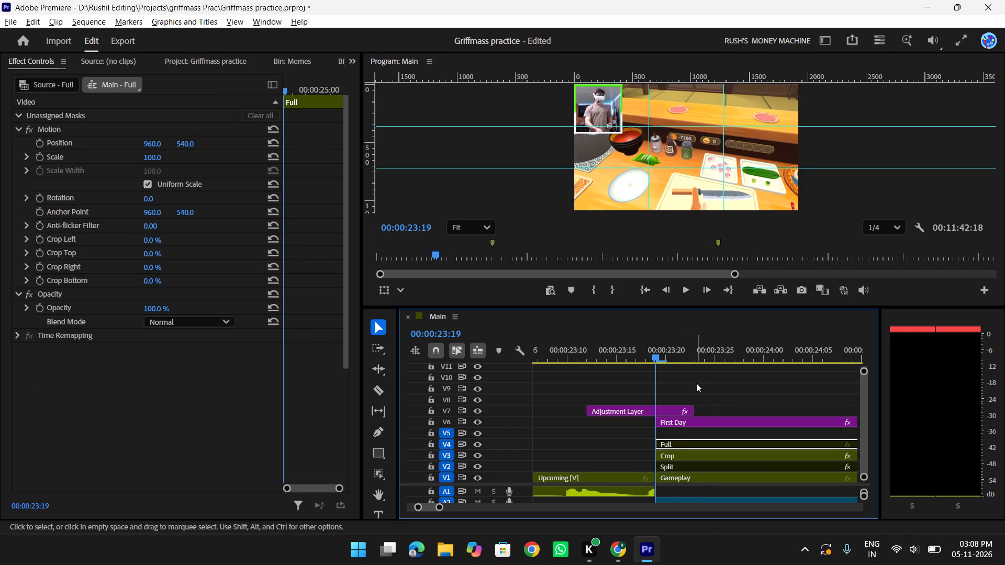
pyautogui.press('Left')
pyautogui.press('Left')
pyautogui.press('Left')
pyautogui.press('Left')
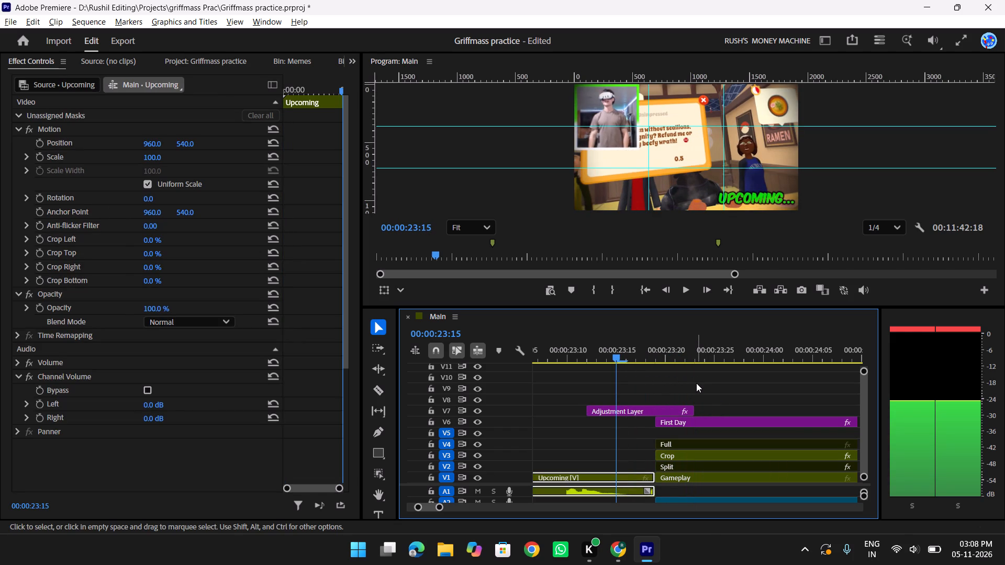
pyautogui.press('w')
pyautogui.hotkey('ctrl', 'z')
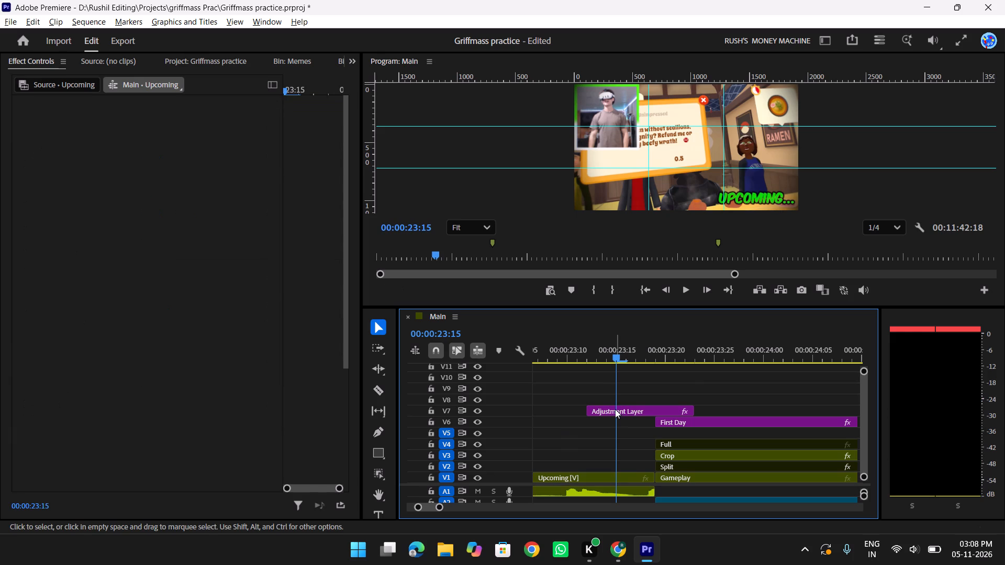
pyautogui.click(609, 427)
pyautogui.click(602, 409)
pyautogui.press('w')
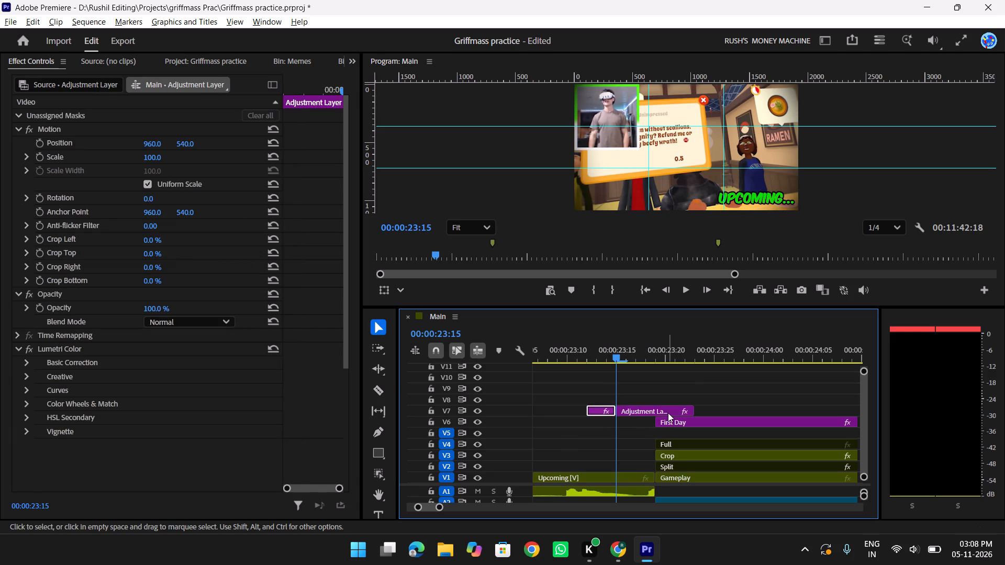
pyautogui.press('Delete')
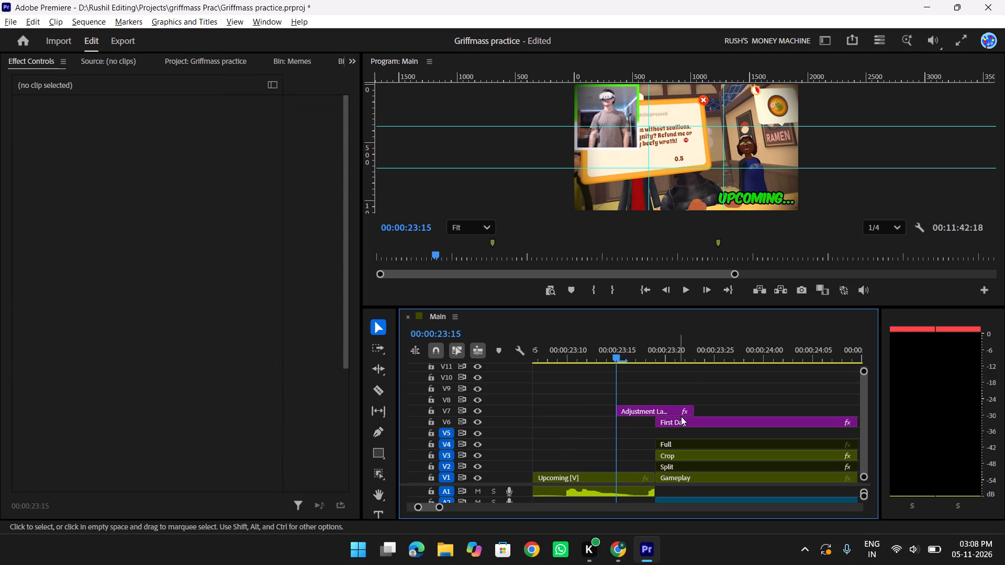
# Place the playhead on the cut at 00:00:23:19, find the Transform (Motion Blur) preset and apply it to the adjustment layer.
pyautogui.moveTo(618, 345); pyautogui.dragTo(656, 350)
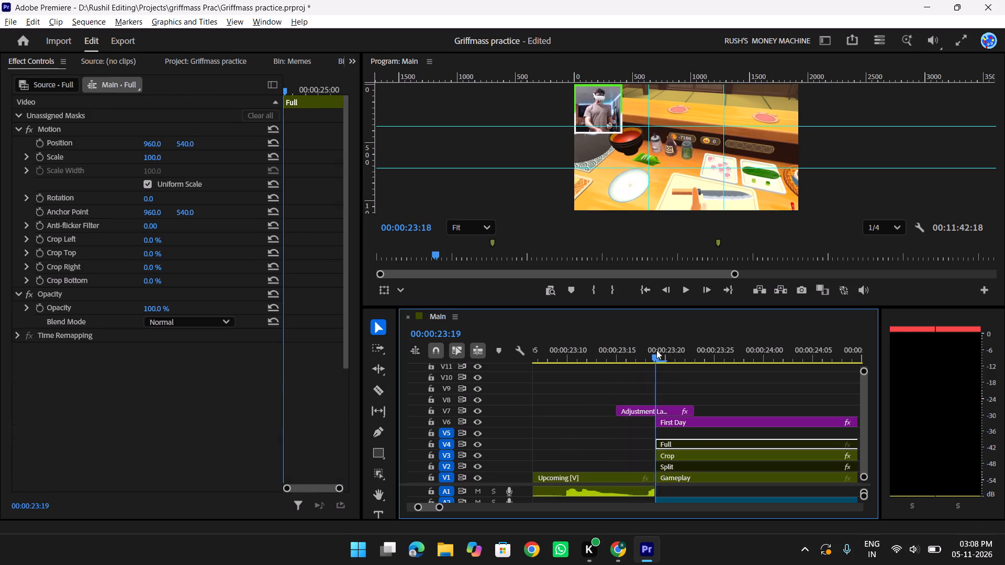
pyautogui.moveTo(656, 350); pyautogui.dragTo(657, 352)
pyautogui.hotkey('shift', 'z')
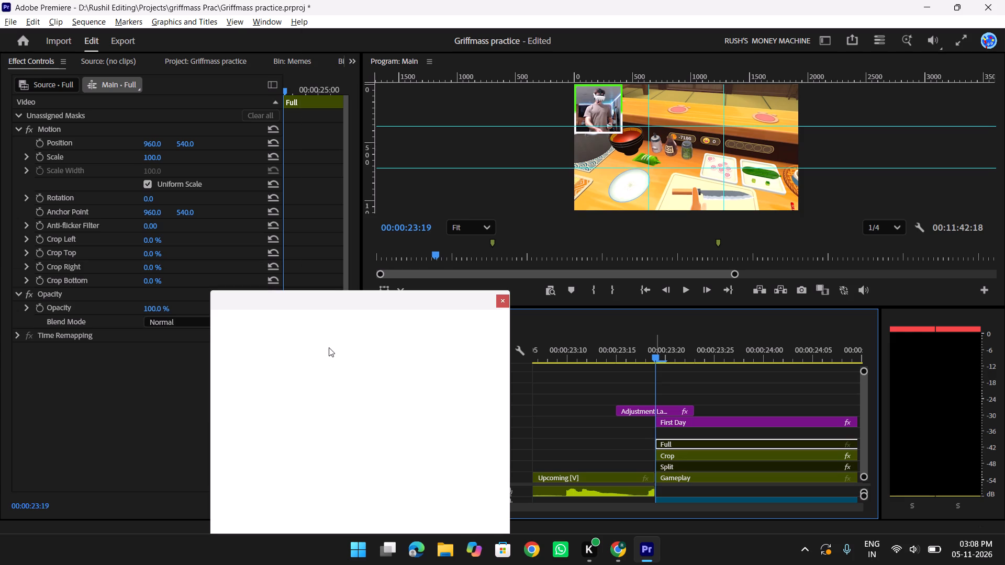
pyautogui.click(296, 354)
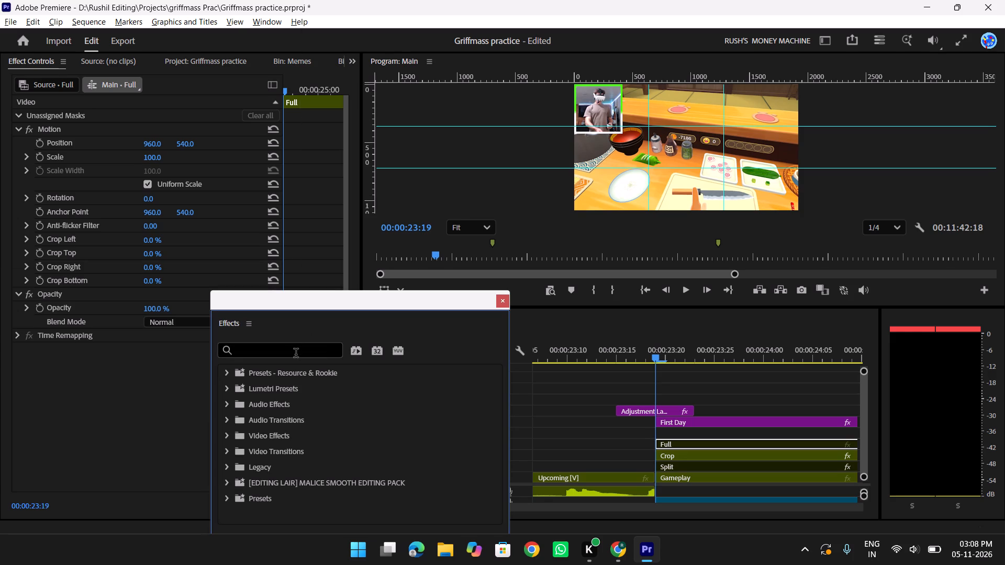
pyautogui.write('Trans')
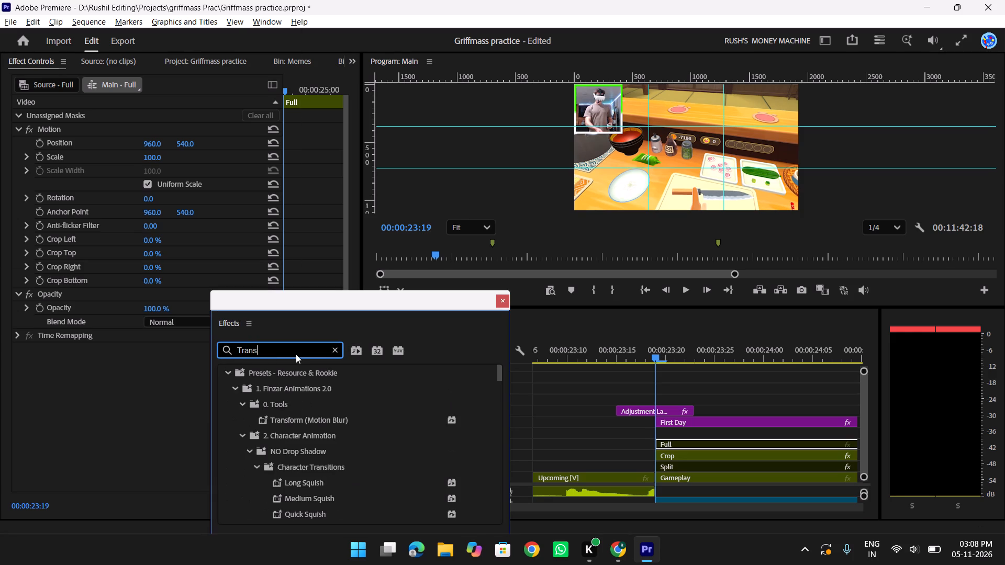
pyautogui.write('form')
pyautogui.press('Return')
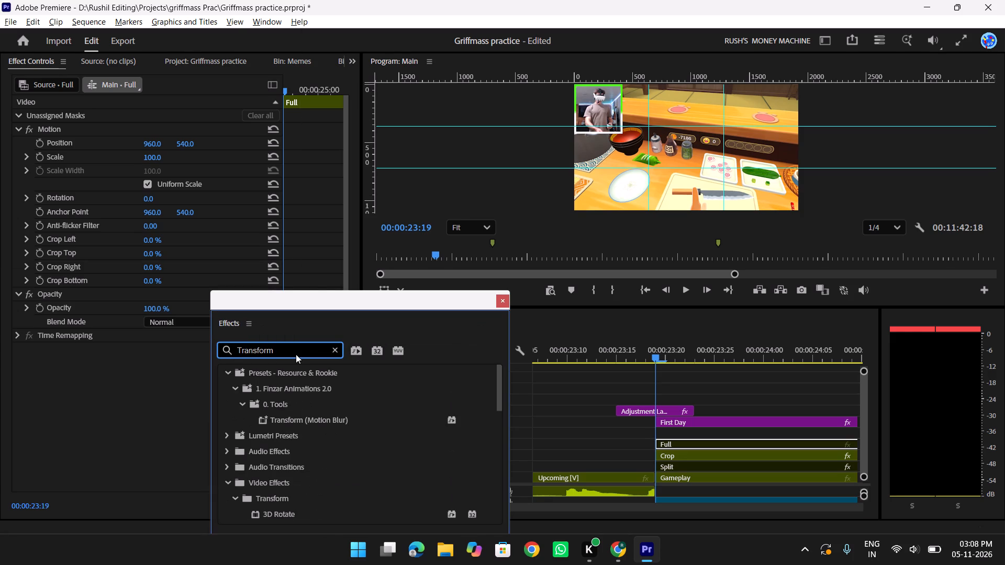
pyautogui.moveTo(320, 420); pyautogui.dragTo(661, 424)
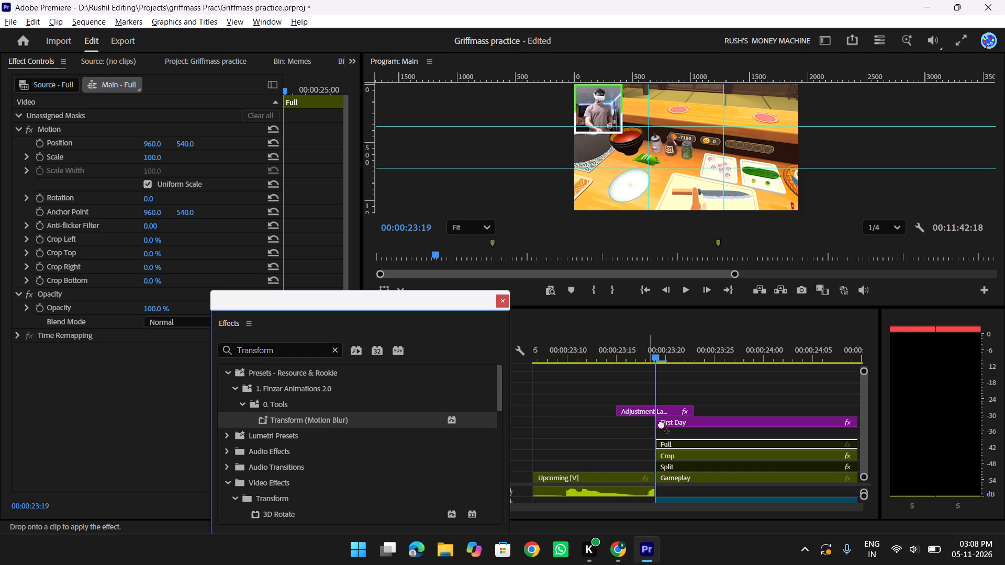
pyautogui.moveTo(661, 424); pyautogui.dragTo(662, 407)
pyautogui.click(497, 304)
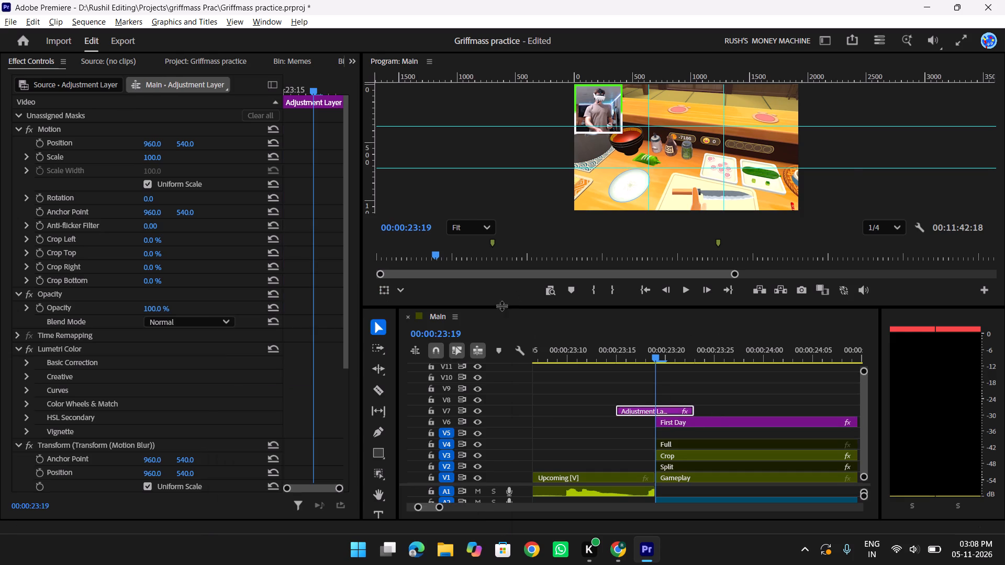
# Switch to Chrome and look through the browsing history for the Griffmass reference video.
pyautogui.hotkey('alt', 'Tab')
pyautogui.hotkey('alt', 'Tab')
pyautogui.hotkey('alt', 'Tab')
pyautogui.keyDown('alt'); pyautogui.click(497, 275); pyautogui.keyUp('alt')
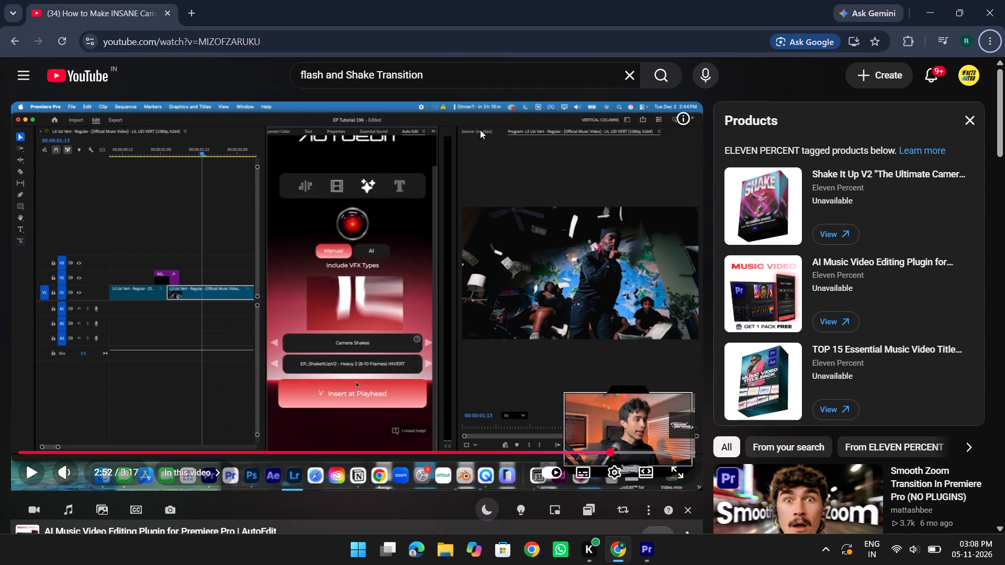
pyautogui.hotkey('ctrl', 'h')
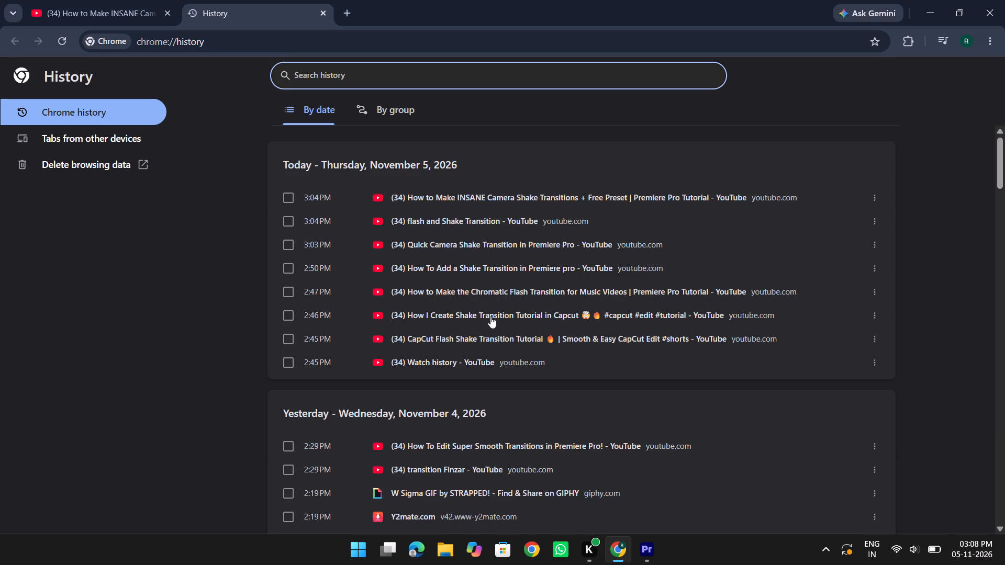
pyautogui.scroll(-2, 479, 356)
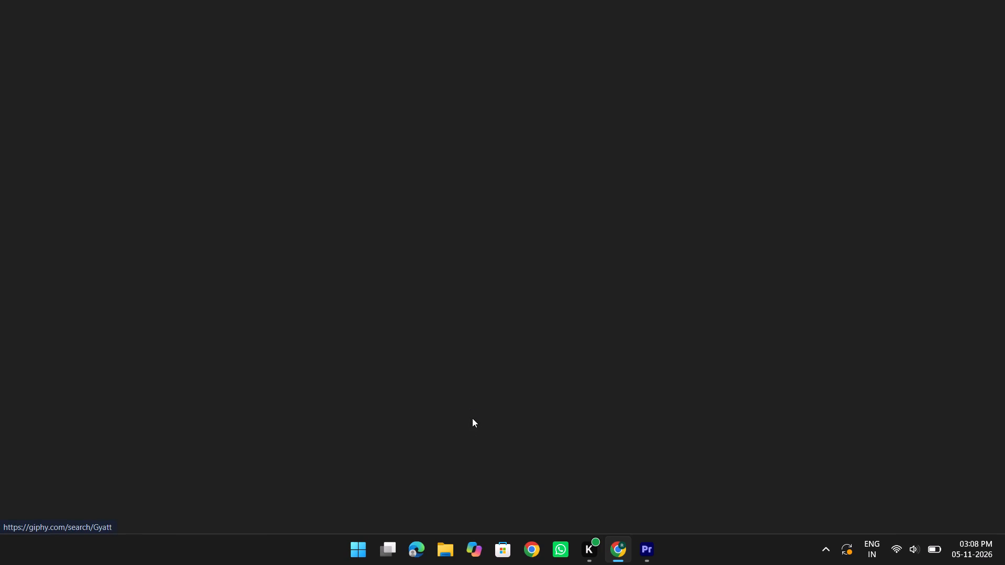
pyautogui.scroll(-2, 470, 467)
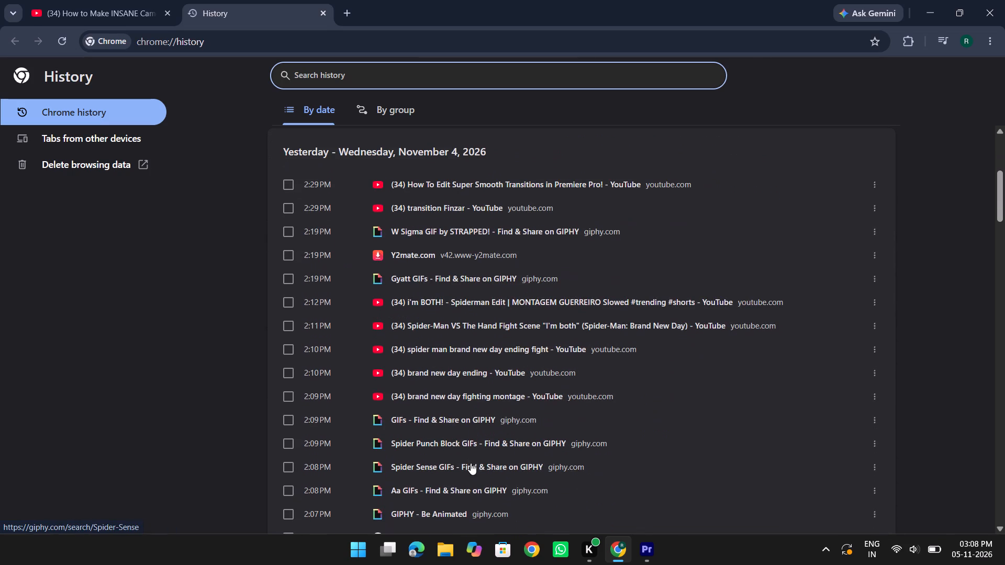
pyautogui.scroll(-5, 489, 352)
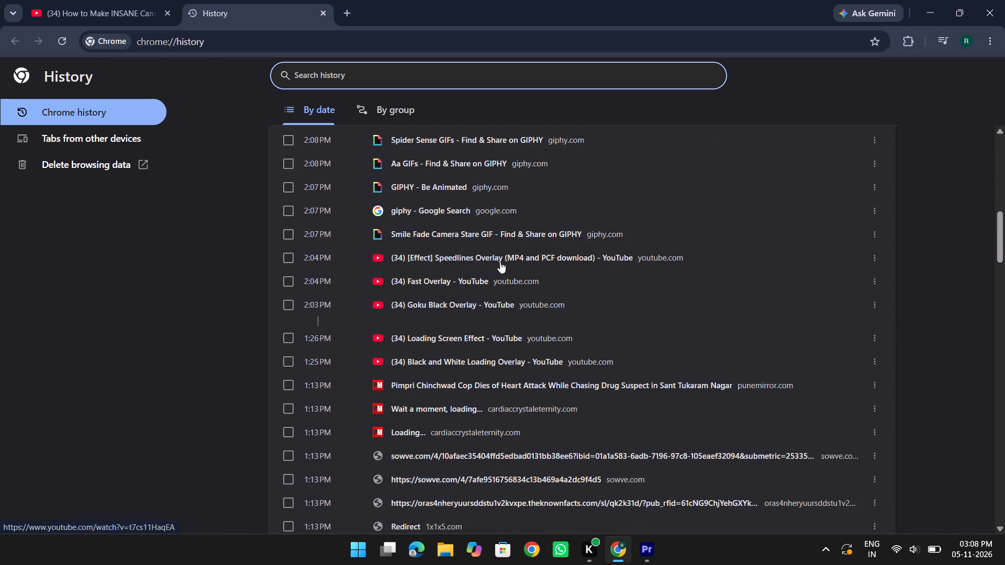
pyautogui.scroll(-6, 509, 273)
pyautogui.scroll(-1, 522, 426)
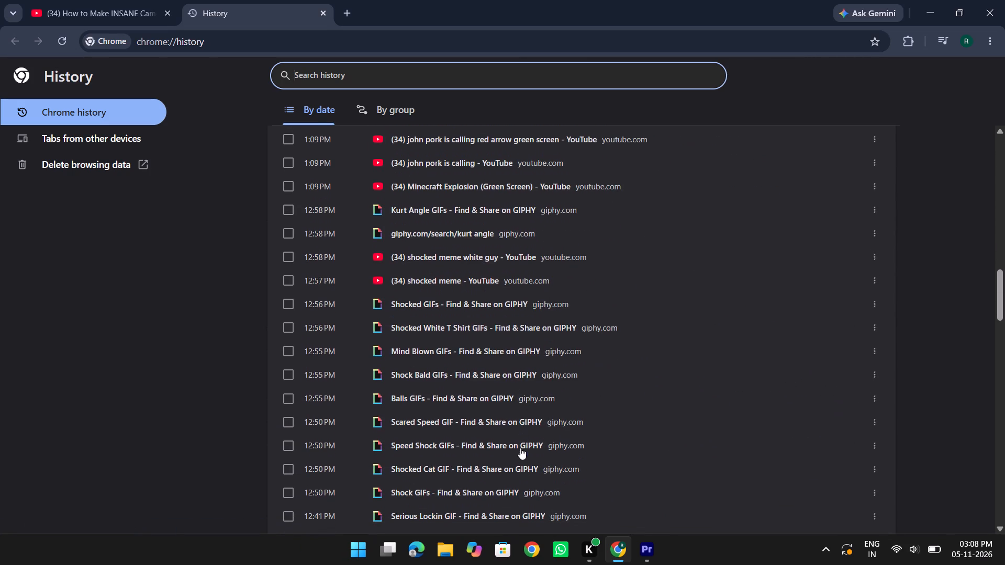
pyautogui.scroll(2, 502, 443)
pyautogui.scroll(-5, 542, 306)
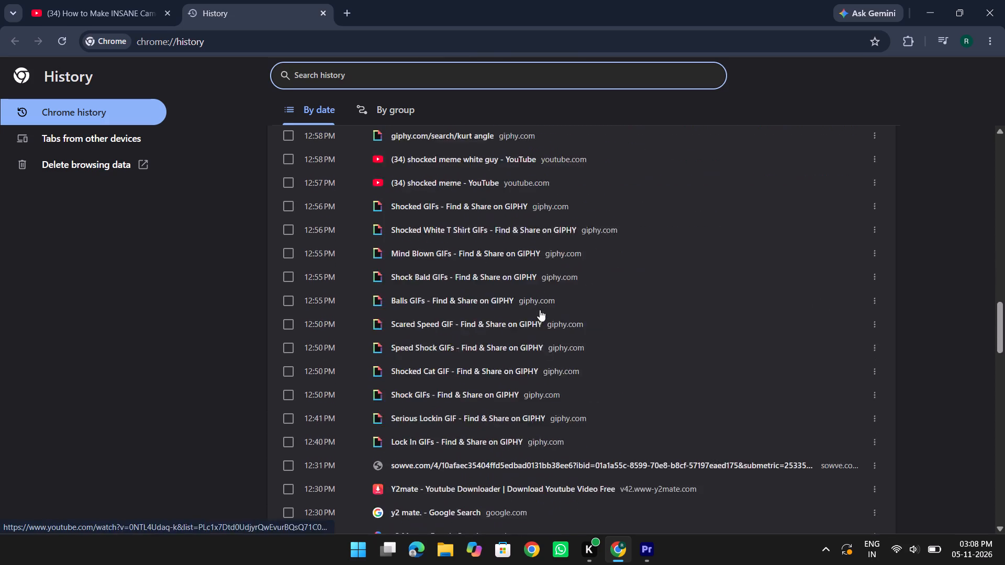
pyautogui.scroll(-9, 540, 310)
pyautogui.scroll(8, 522, 338)
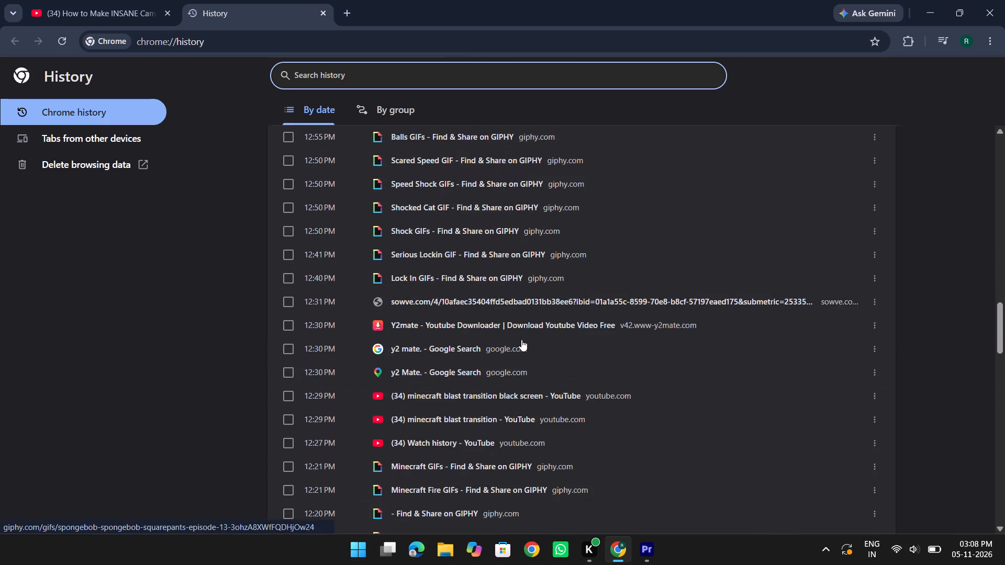
pyautogui.scroll(5, 521, 340)
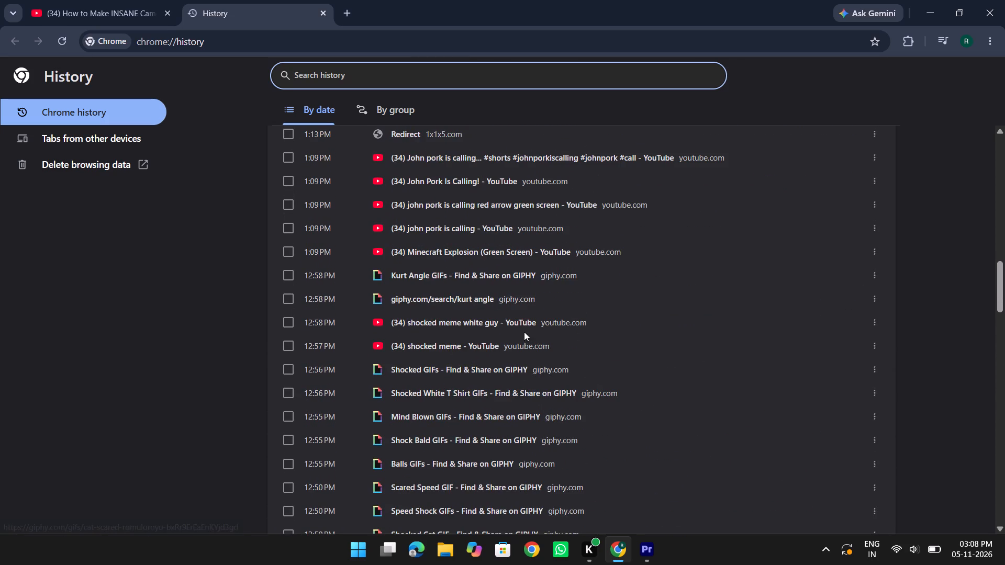
pyautogui.scroll(5, 556, 273)
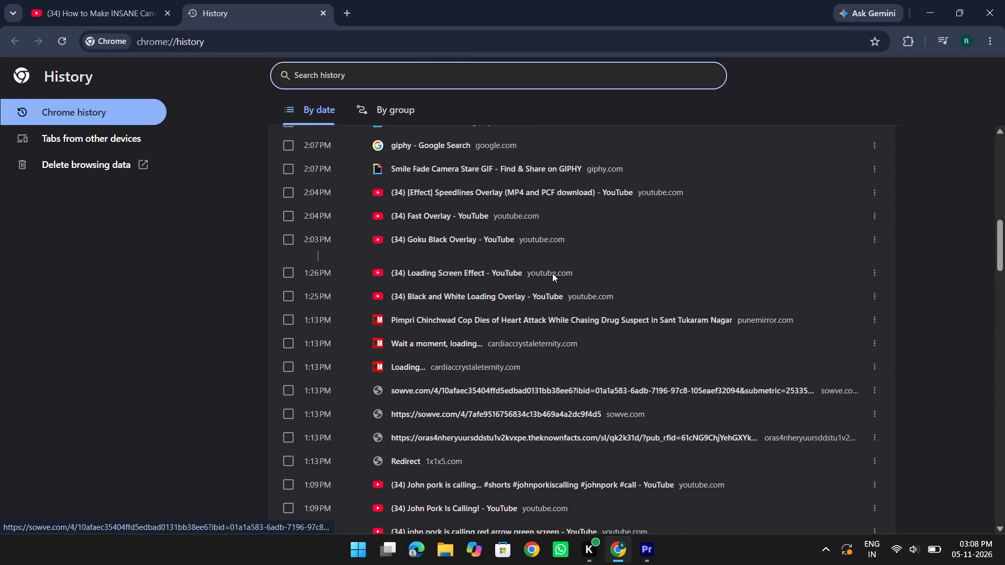
pyautogui.scroll(6, 451, 281)
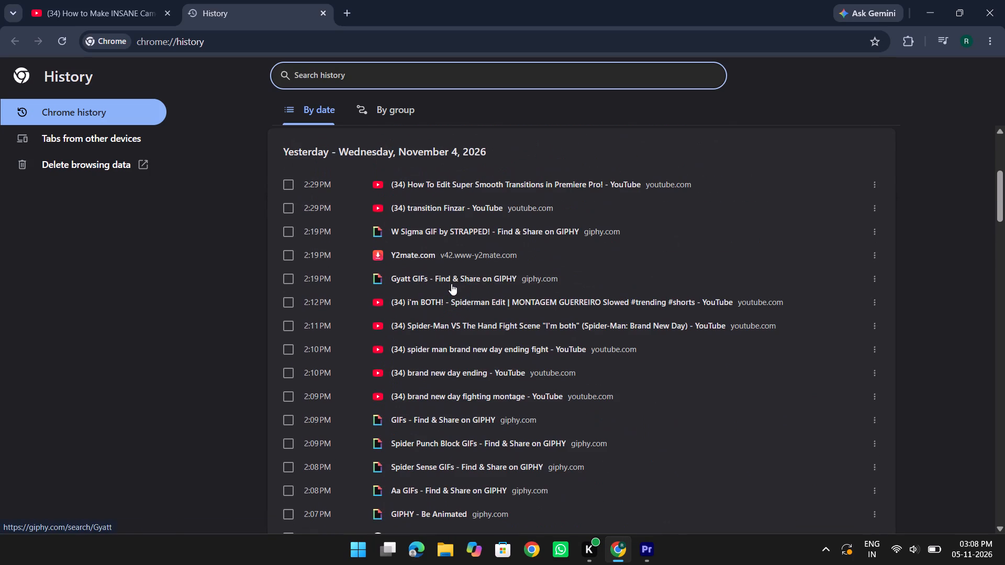
# Search the browsing history for "vr" and open the video "I OPENED a Japanese Restaurant in VR.... (BAD IDEA)".
pyautogui.click(461, 70)
pyautogui.write('vr')
pyautogui.press('Return')
pyautogui.click(550, 209)
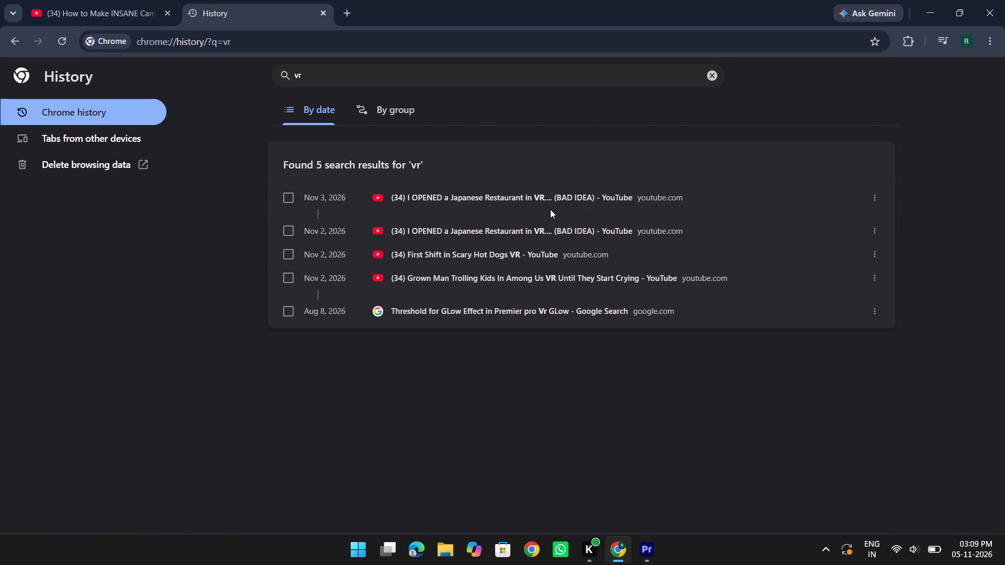
pyautogui.click(549, 202)
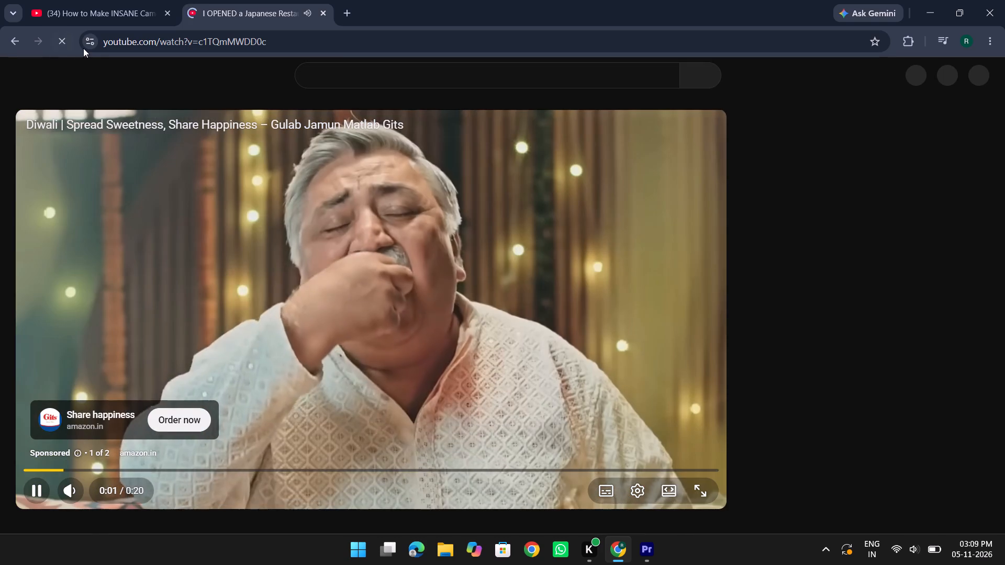
# Reload the video page past the ads, rewind to the opening, stop playback and switch back to Premiere.
pyautogui.hotkey('ctrl', 'r')
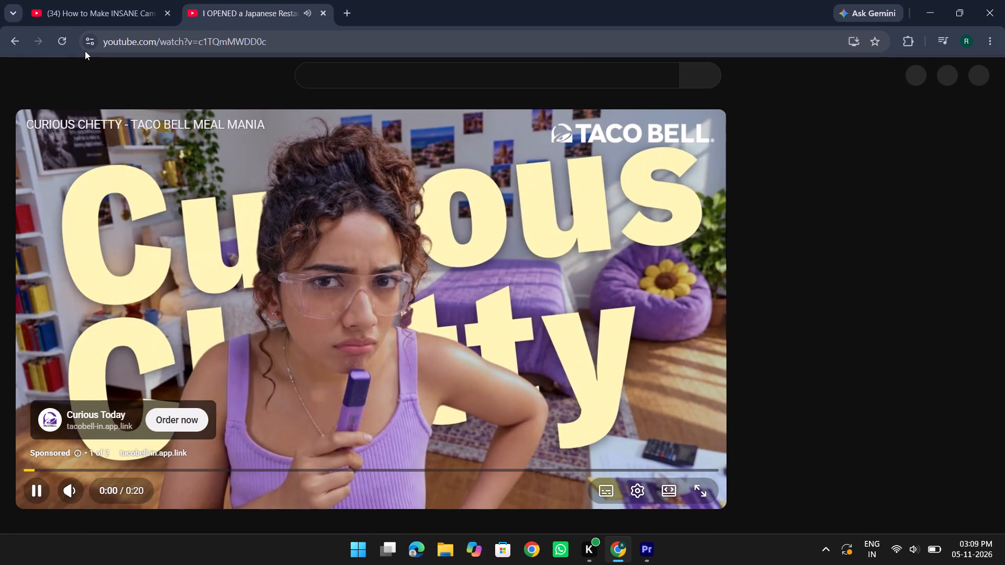
pyautogui.hotkey('ctrl', 'r')
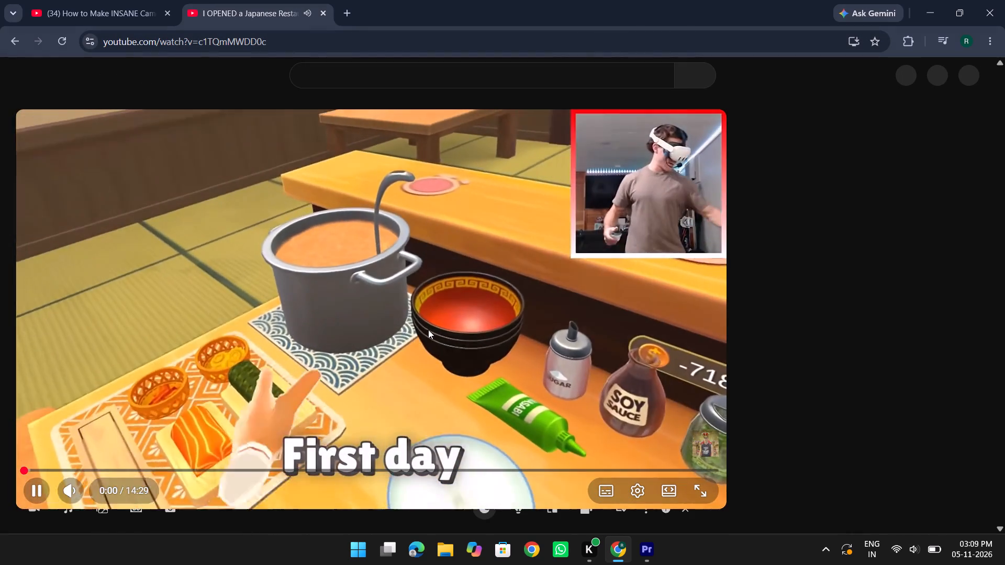
pyautogui.press('Left')
pyautogui.press('Left')
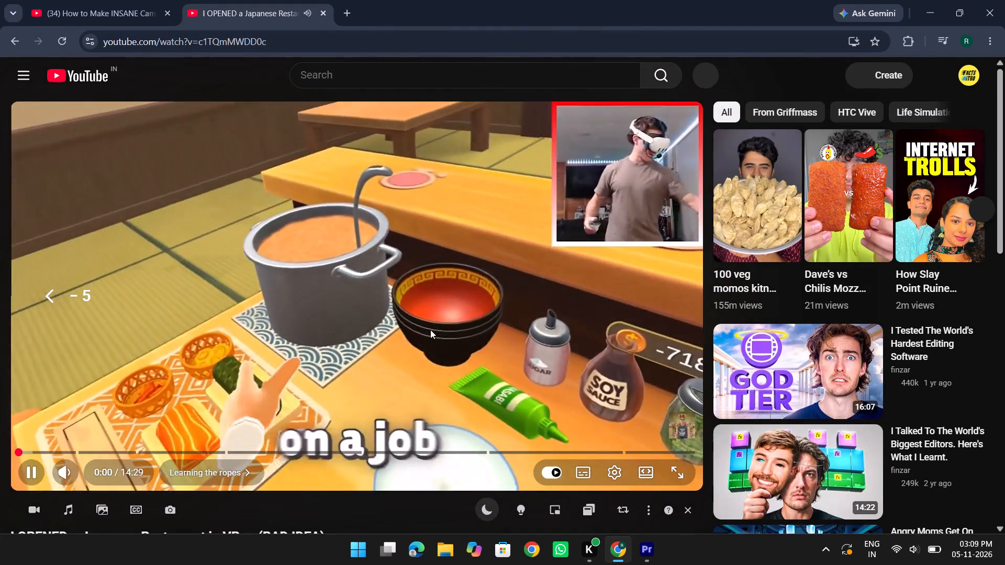
pyautogui.press('Left')
pyautogui.press('space')
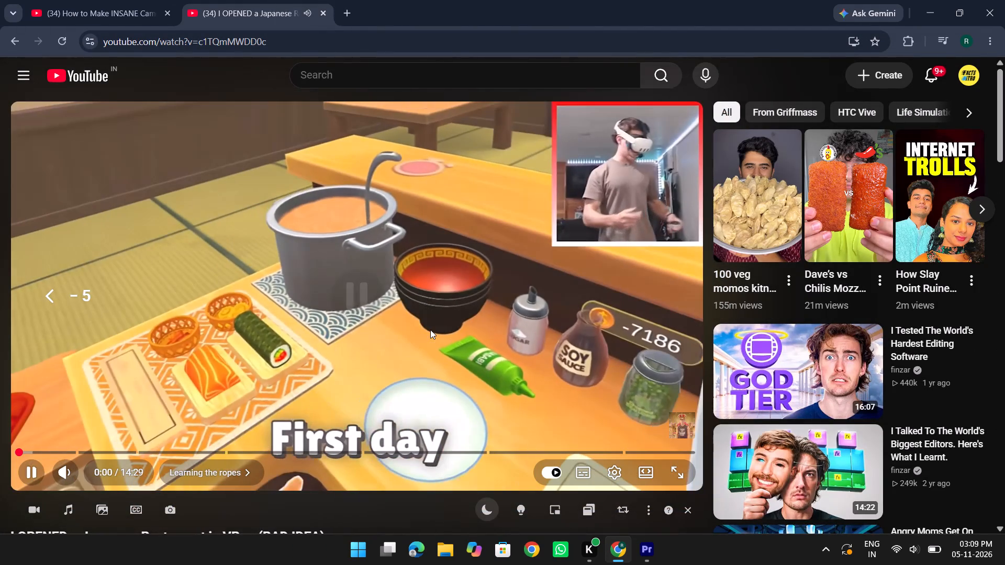
pyautogui.hotkey('alt', 'Tab')
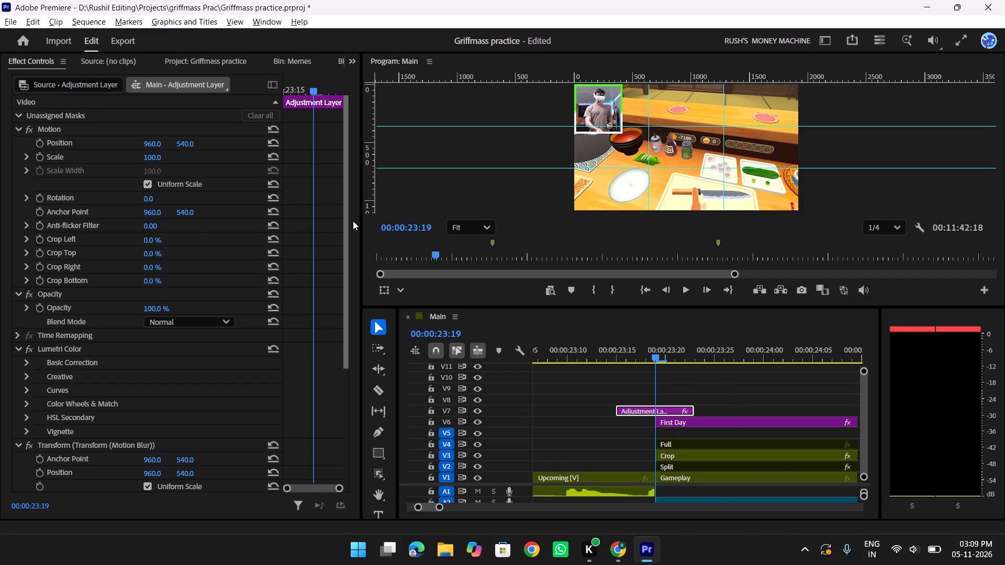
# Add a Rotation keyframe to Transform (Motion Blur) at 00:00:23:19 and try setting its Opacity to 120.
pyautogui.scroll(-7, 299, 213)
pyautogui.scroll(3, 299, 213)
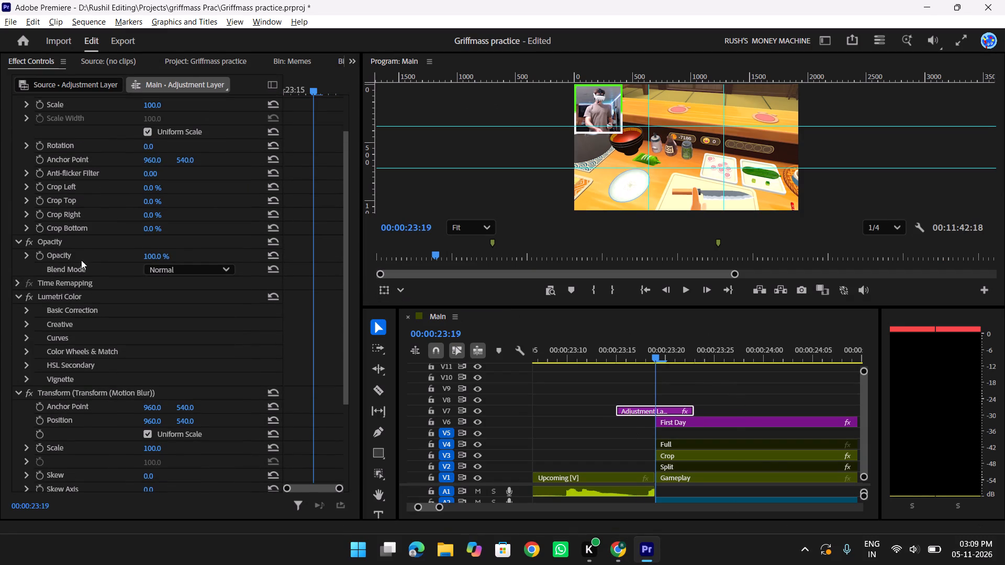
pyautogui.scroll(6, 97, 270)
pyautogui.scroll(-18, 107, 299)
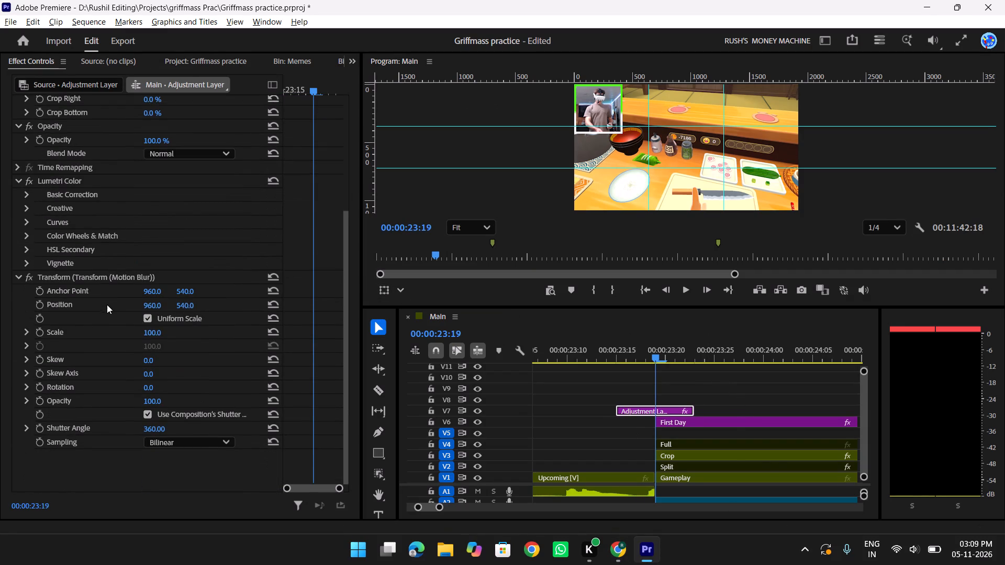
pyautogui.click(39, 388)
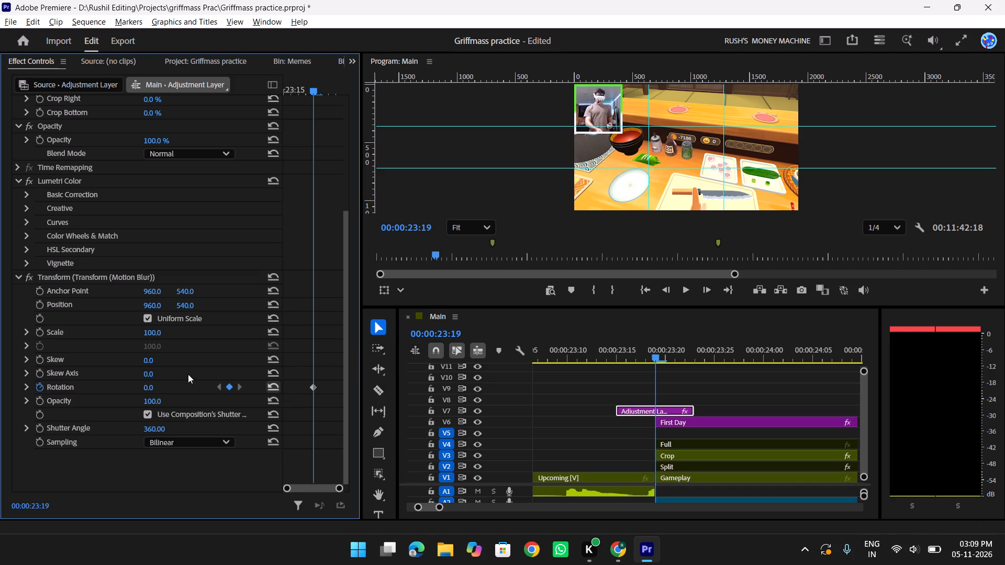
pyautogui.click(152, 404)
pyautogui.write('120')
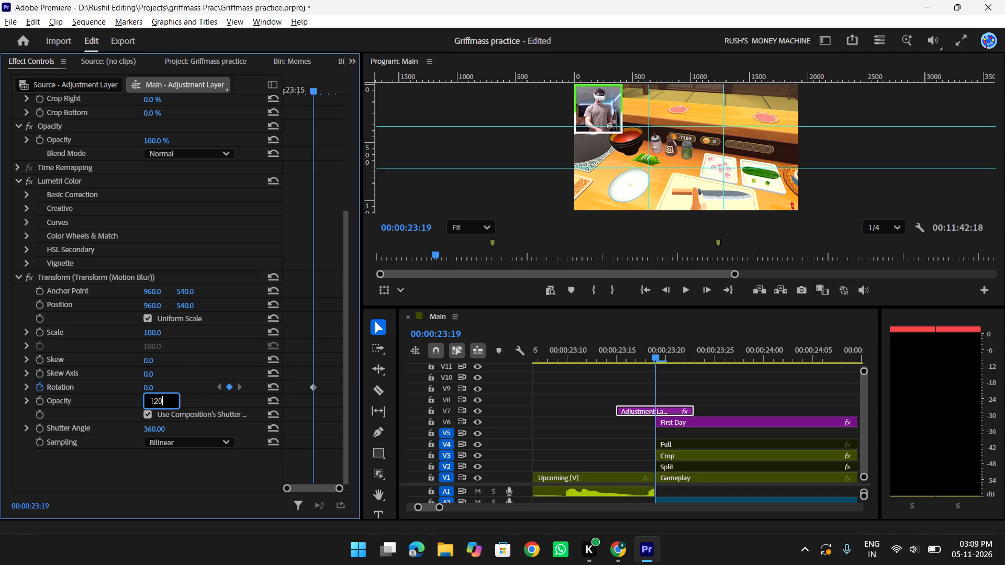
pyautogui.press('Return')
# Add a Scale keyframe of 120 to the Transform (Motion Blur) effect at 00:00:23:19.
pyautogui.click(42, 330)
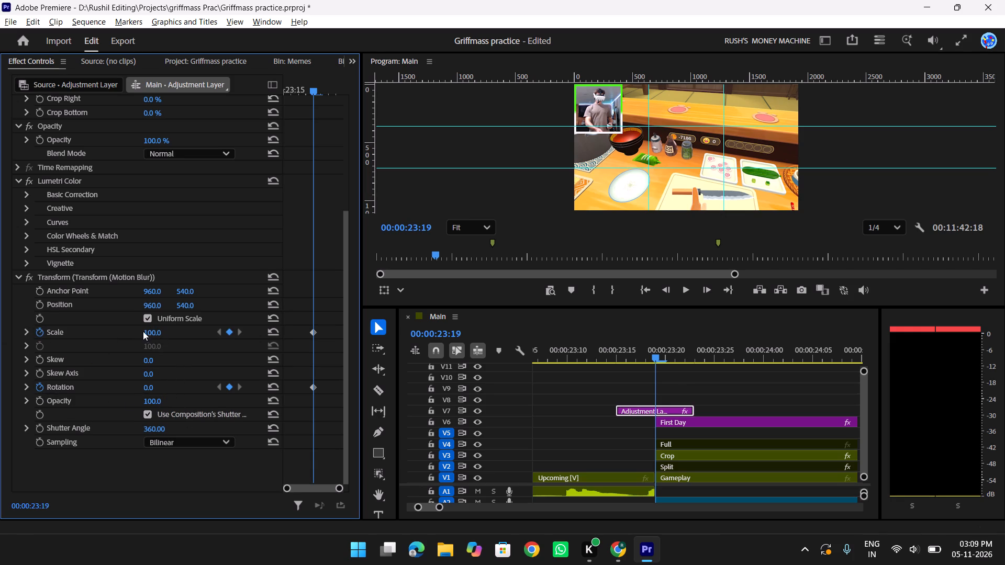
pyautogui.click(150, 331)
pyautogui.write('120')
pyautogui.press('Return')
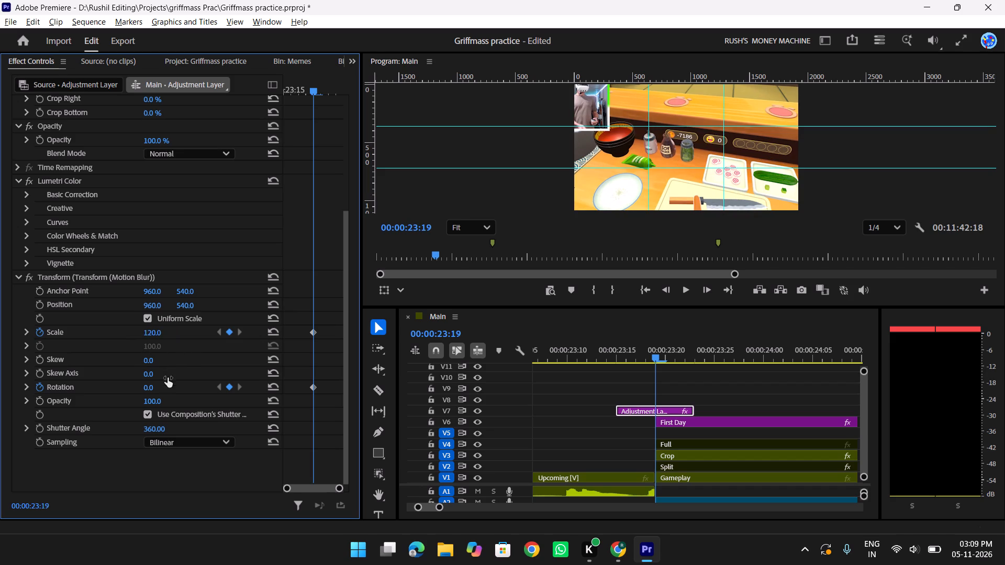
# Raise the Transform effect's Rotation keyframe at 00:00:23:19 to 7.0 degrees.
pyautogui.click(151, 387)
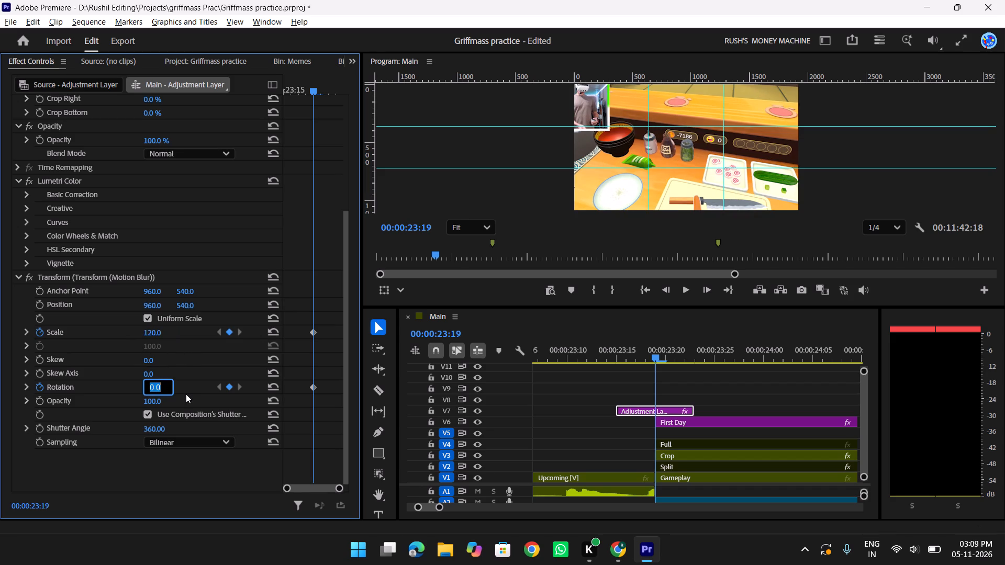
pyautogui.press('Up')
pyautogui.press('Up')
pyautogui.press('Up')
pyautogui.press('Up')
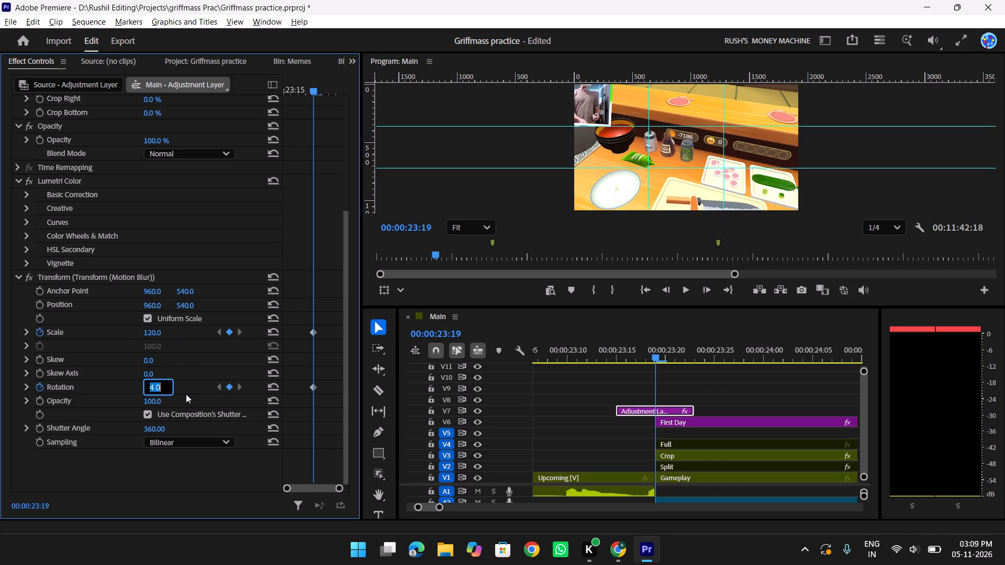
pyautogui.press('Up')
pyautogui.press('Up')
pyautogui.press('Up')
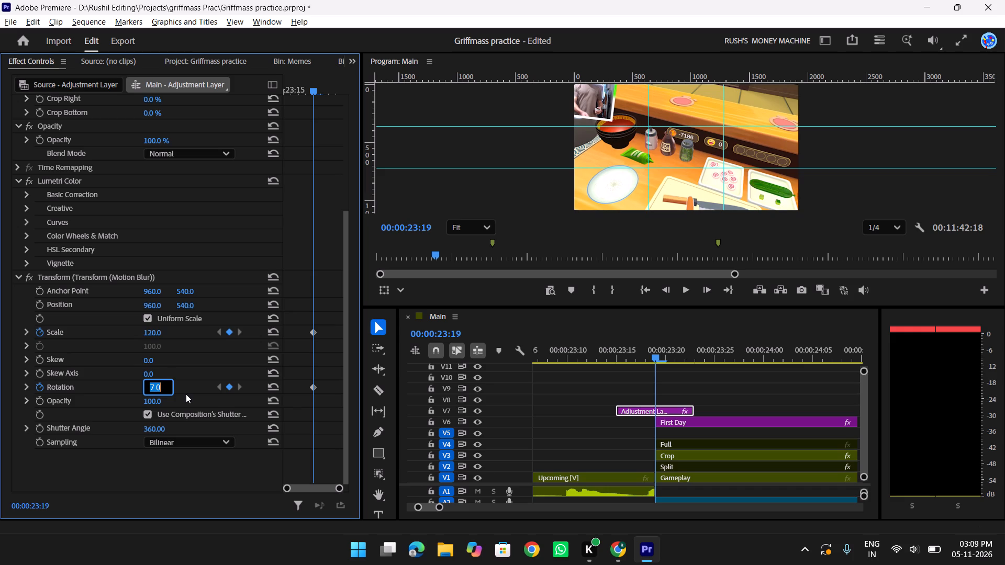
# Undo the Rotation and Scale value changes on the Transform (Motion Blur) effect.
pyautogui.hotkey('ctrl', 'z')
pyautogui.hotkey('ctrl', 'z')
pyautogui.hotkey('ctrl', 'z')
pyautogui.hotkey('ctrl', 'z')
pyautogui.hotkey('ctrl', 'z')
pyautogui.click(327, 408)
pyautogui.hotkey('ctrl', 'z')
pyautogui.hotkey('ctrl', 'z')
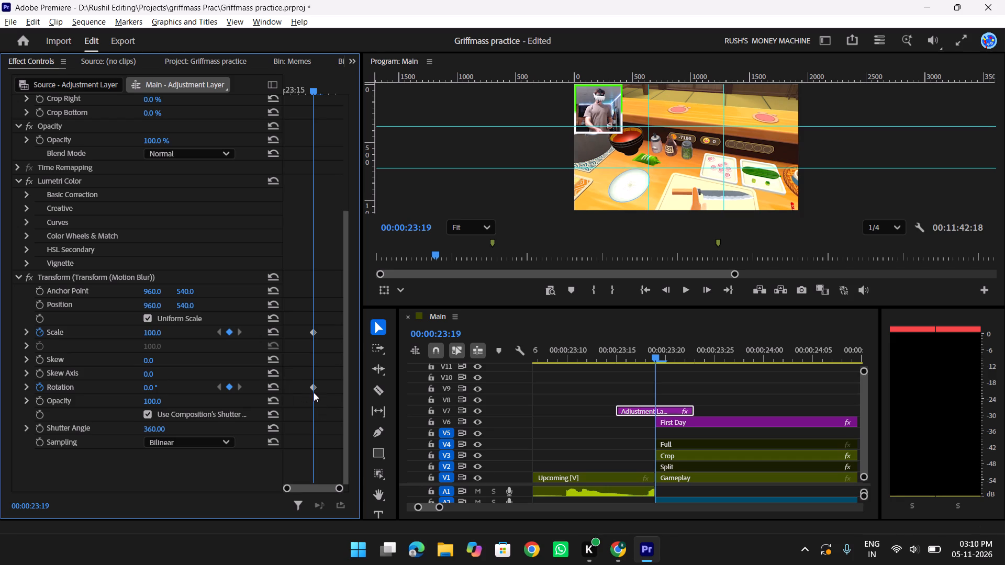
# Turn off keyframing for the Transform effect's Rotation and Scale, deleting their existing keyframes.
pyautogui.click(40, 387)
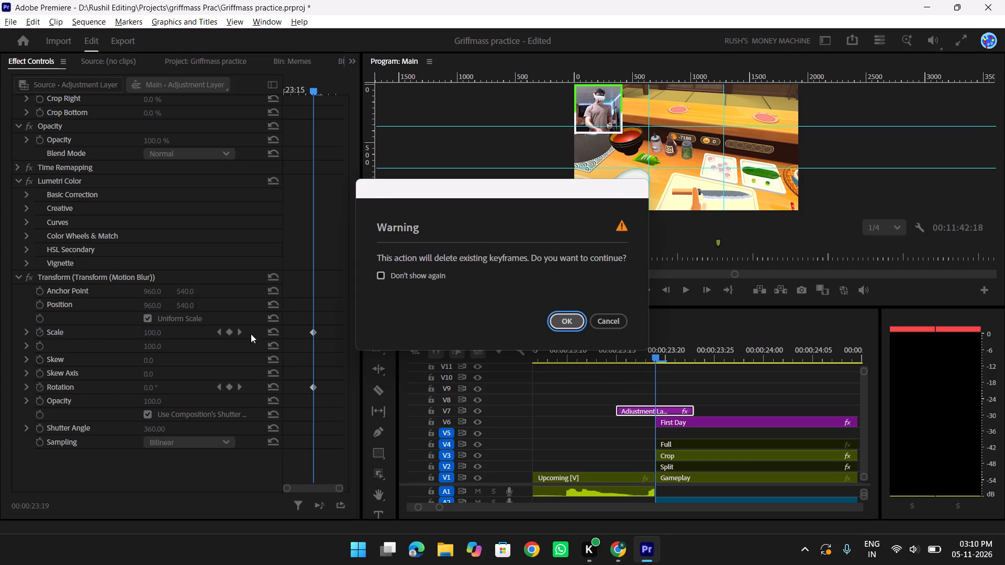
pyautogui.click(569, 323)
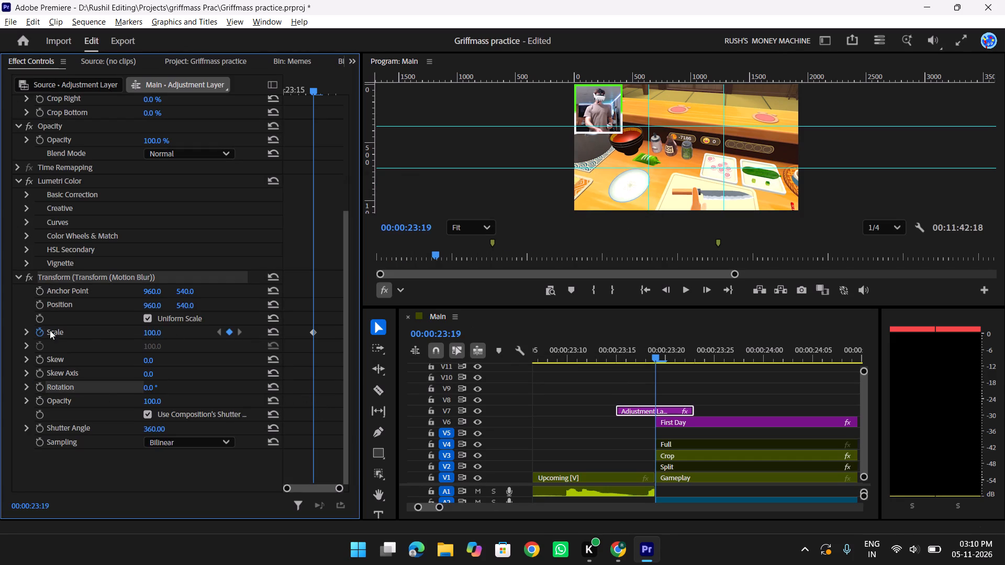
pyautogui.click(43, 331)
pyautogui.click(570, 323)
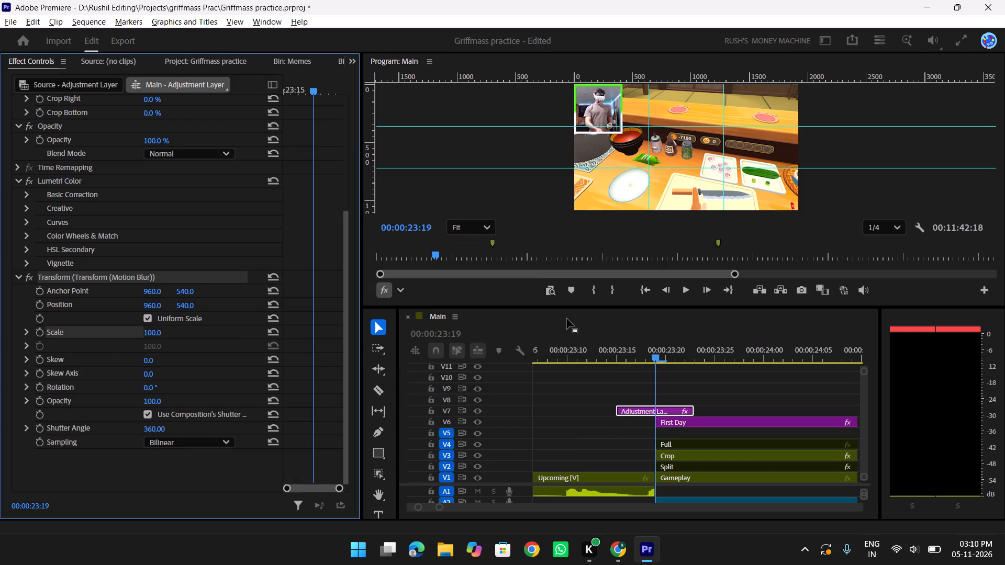
# Enable keyframing for the Transform (Motion Blur) effect's Scale at 100 and Rotation at 0 degrees at 00:00:23:15.
pyautogui.moveTo(312, 89); pyautogui.dragTo(180, 89)
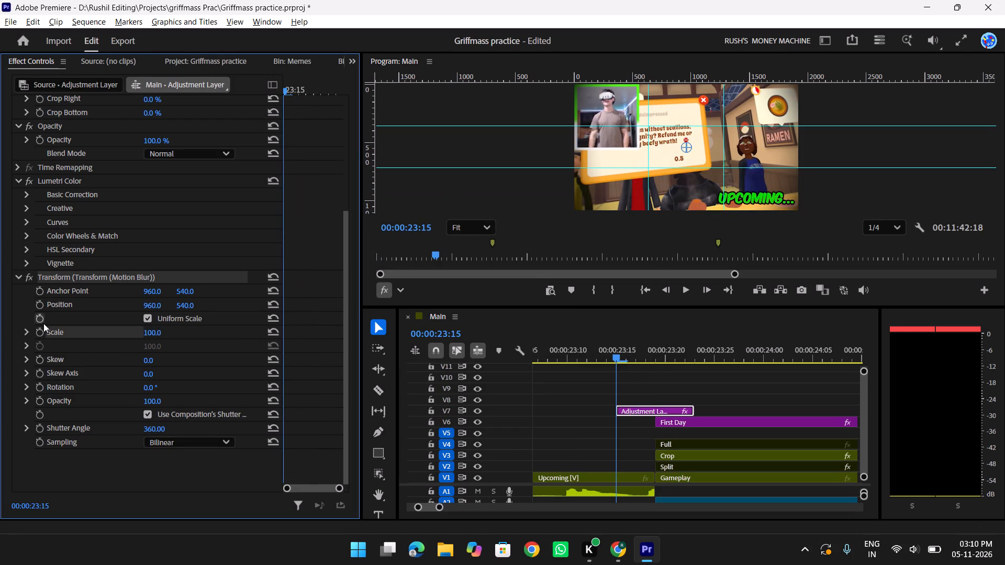
pyautogui.click(41, 331)
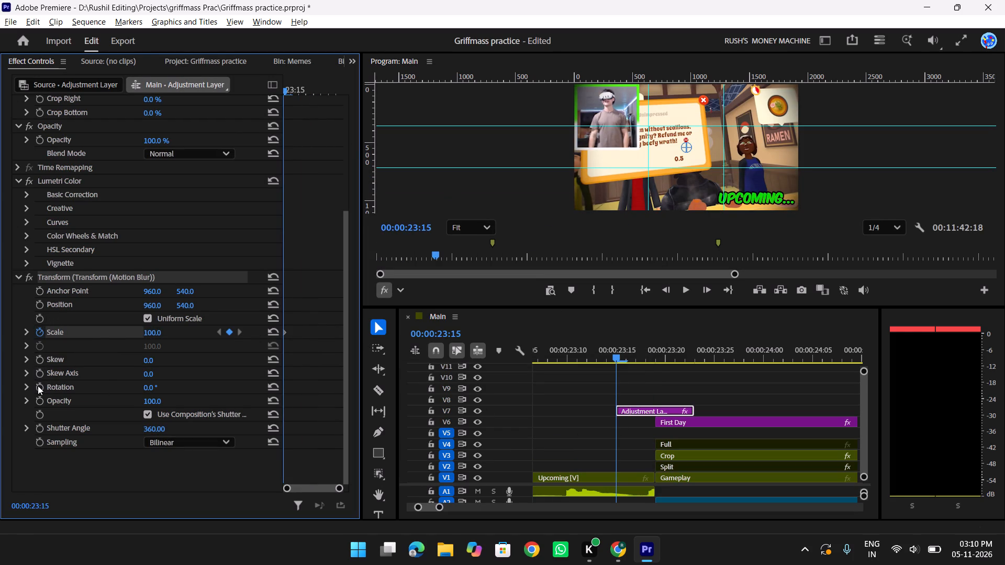
pyautogui.click(38, 387)
# Add a Transform Rotation keyframe of 0 degrees at 00:00:23:19.
pyautogui.moveTo(287, 87); pyautogui.dragTo(352, 99)
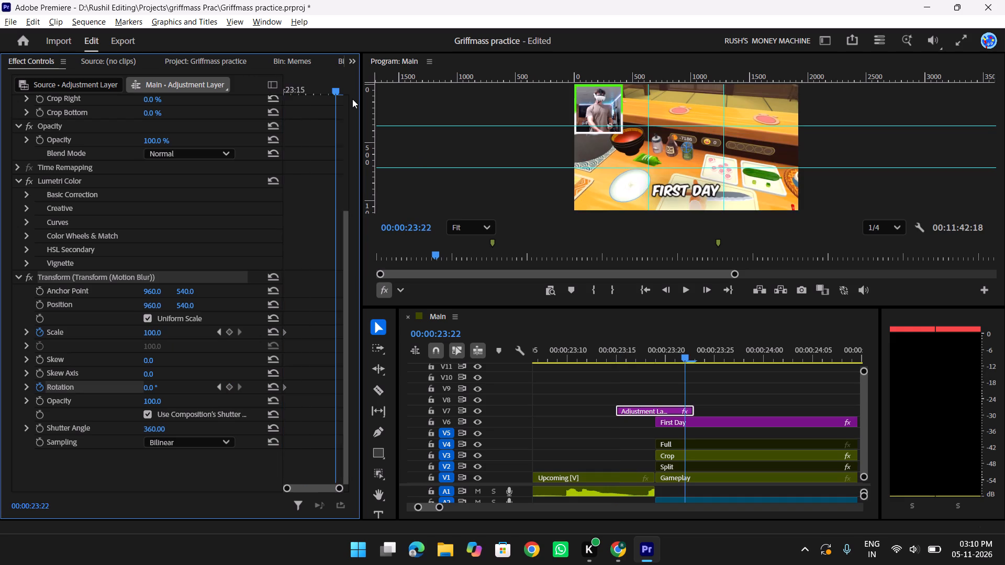
pyautogui.moveTo(352, 99); pyautogui.dragTo(318, 104)
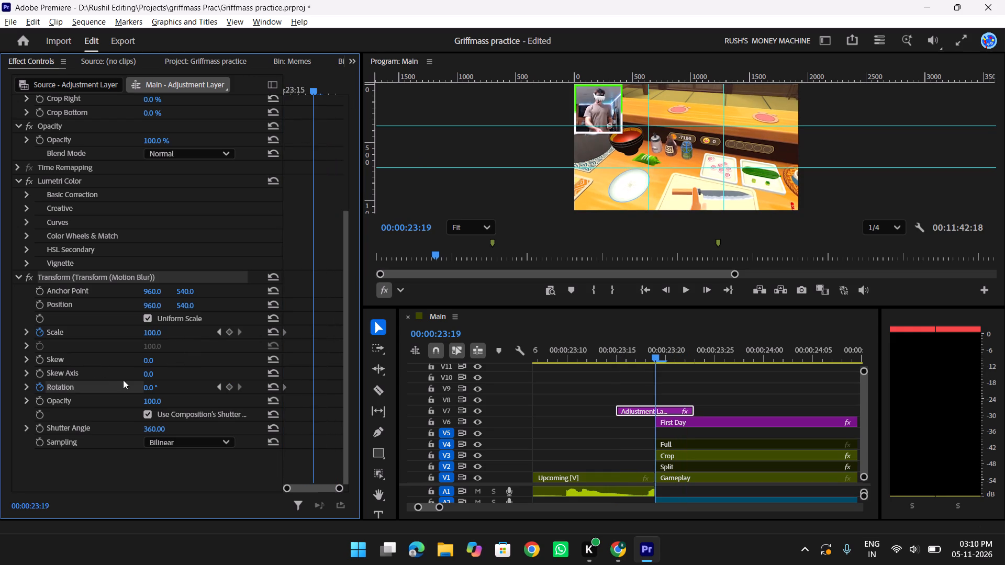
pyautogui.click(149, 389)
pyautogui.click(190, 388)
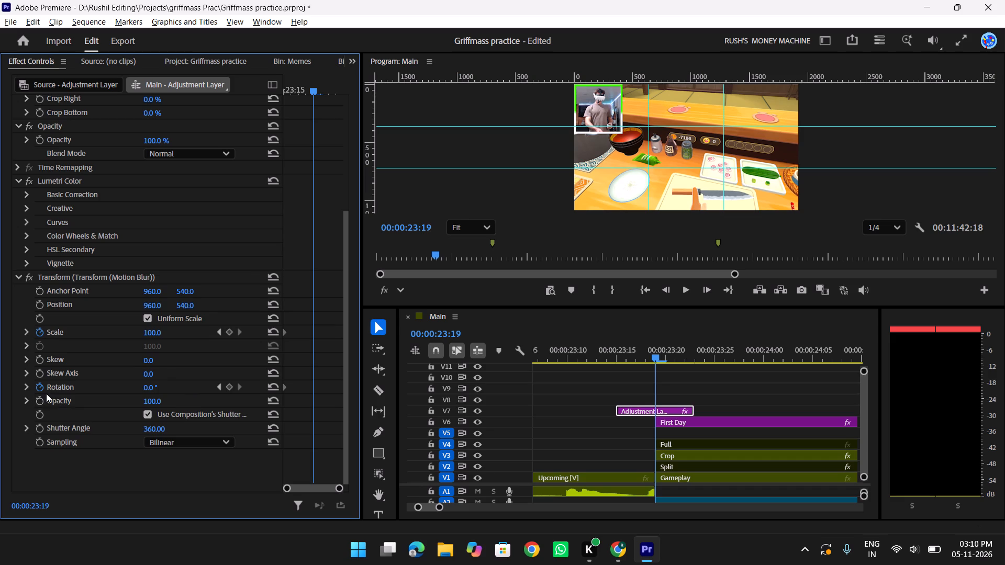
pyautogui.click(227, 387)
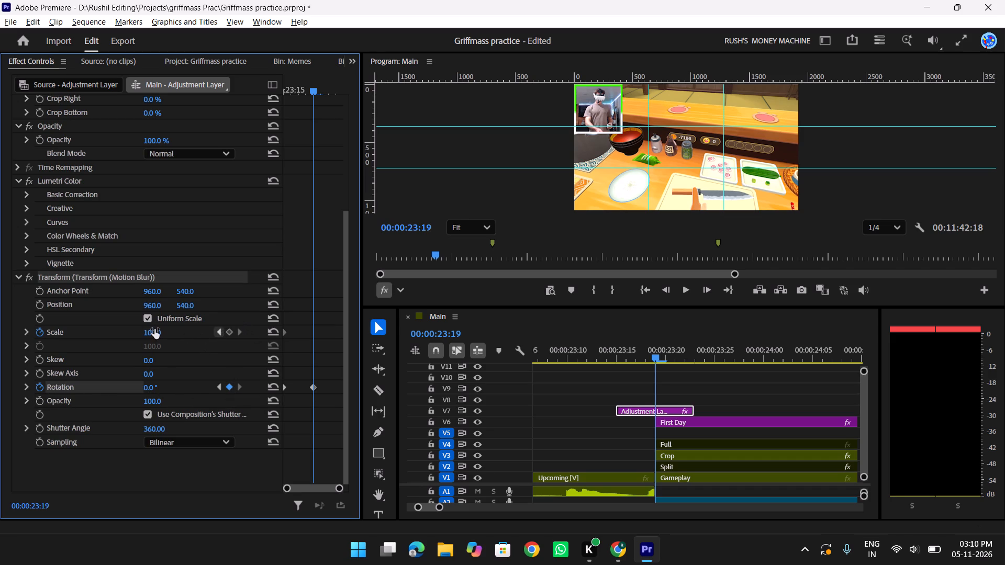
# Set the Transform effect's Scale to 120 at 00:00:23:19.
pyautogui.click(154, 329)
pyautogui.write('120')
pyautogui.press('Return')
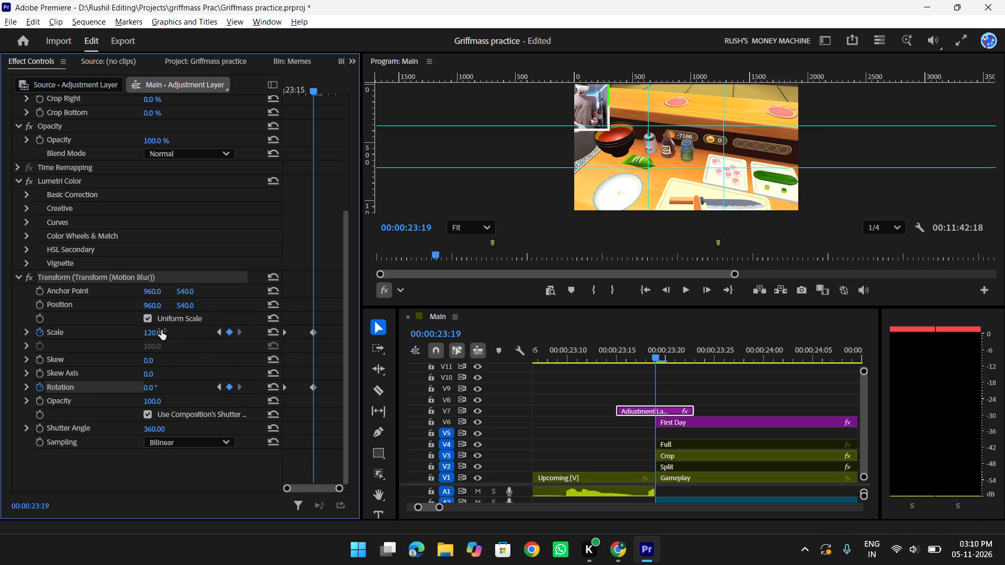
# Add a Transform Rotation keyframe of 5.0 degrees one frame further on, at 00:00:23:20.
pyautogui.press('Right')
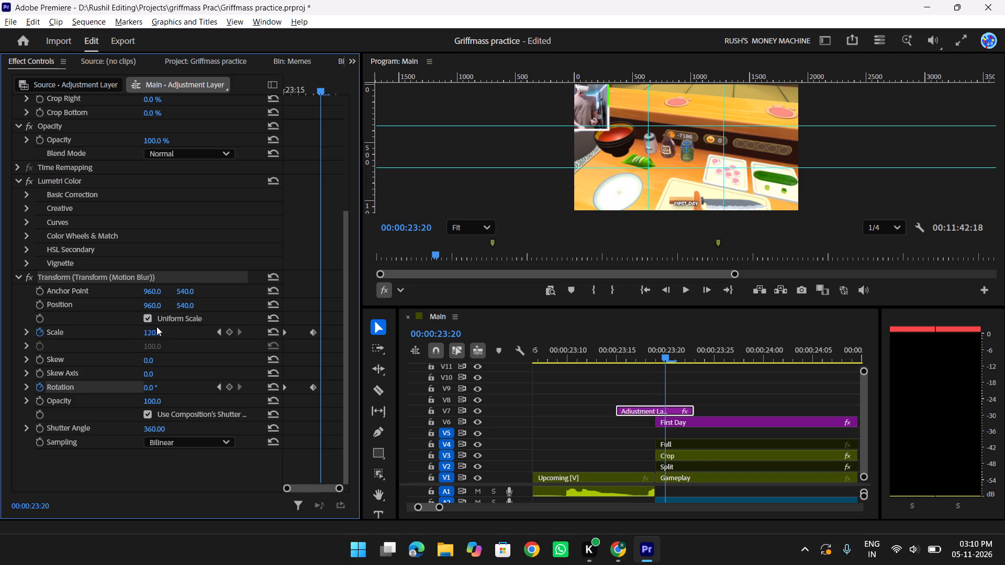
pyautogui.click(152, 385)
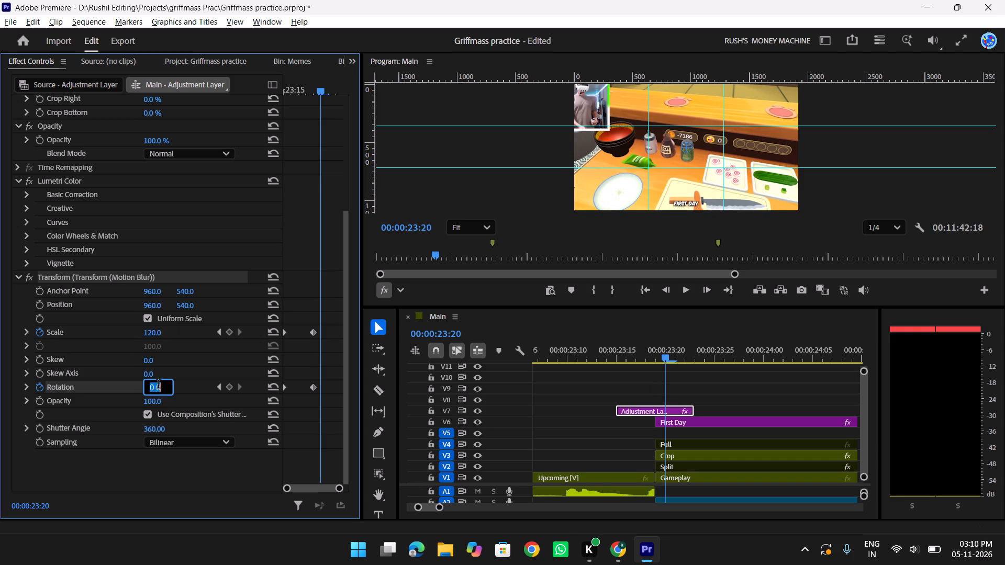
pyautogui.press('Up')
pyautogui.press('Up')
pyautogui.press('Up')
pyautogui.press('Up')
pyautogui.press('Up')
pyautogui.press('Up')
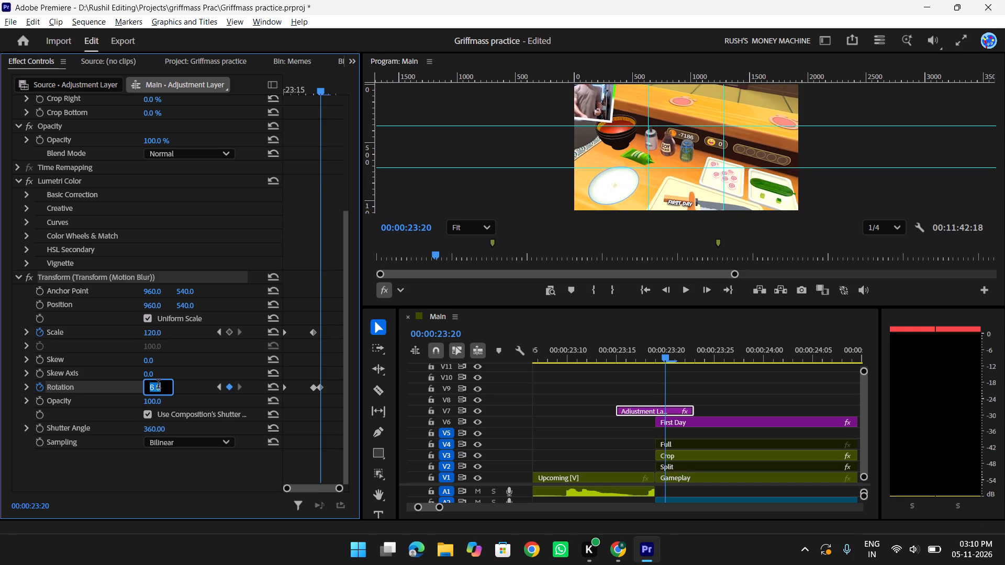
pyautogui.press('Up')
pyautogui.press('Down')
pyautogui.press('Down')
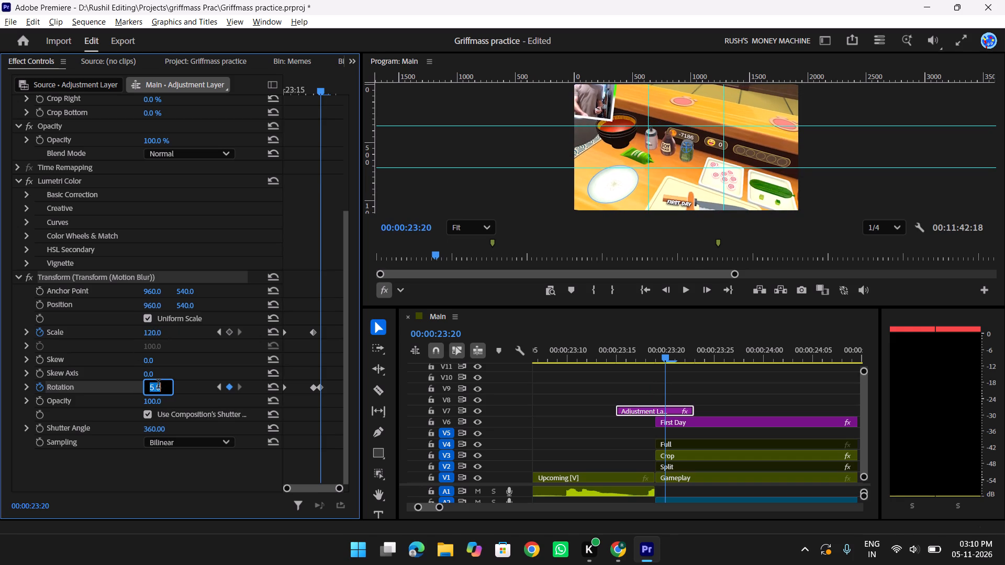
pyautogui.press('Down')
pyautogui.press('Up')
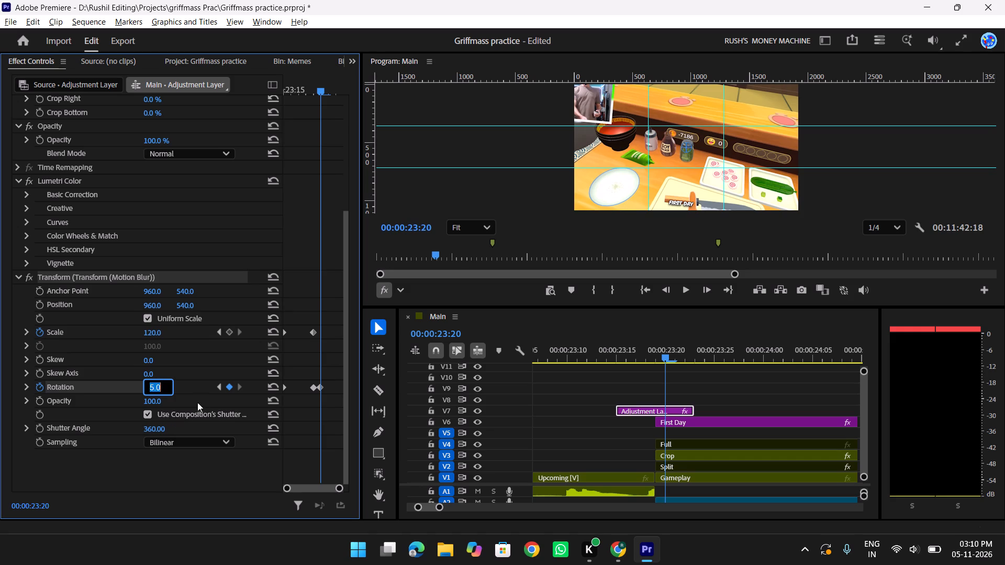
pyautogui.press('Left')
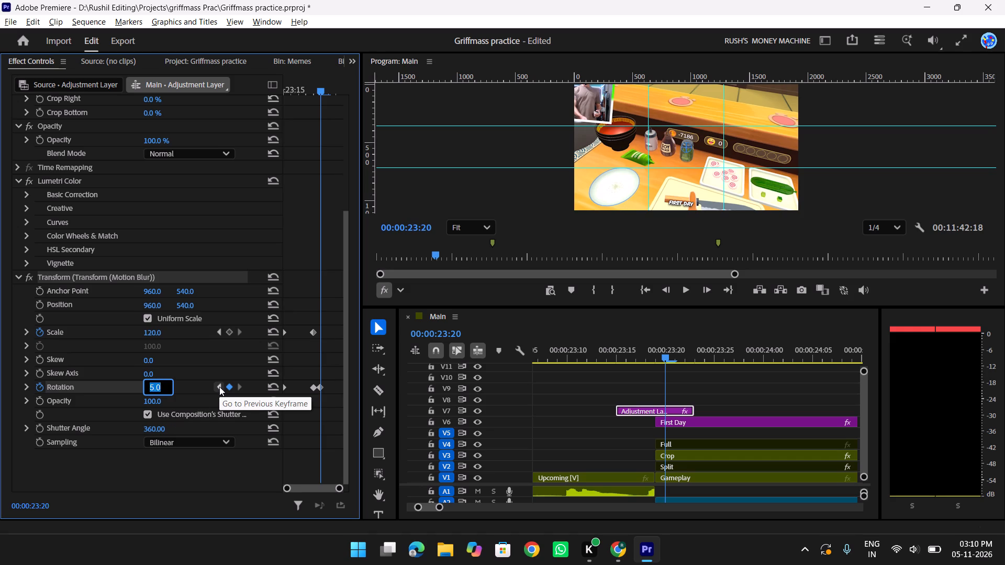
pyautogui.click(296, 361)
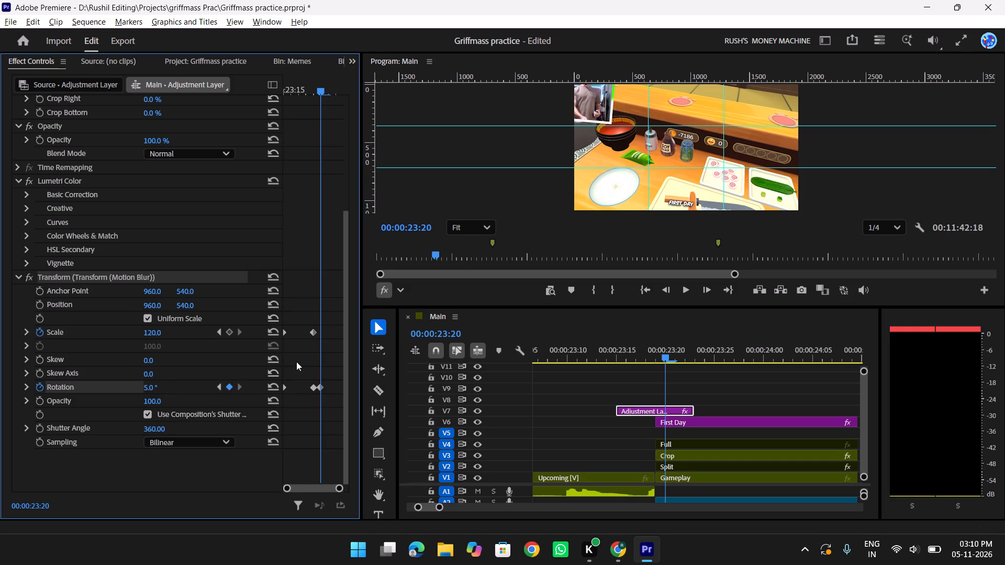
# Add a Transform Rotation keyframe of -6.0 degrees at 00:00:23:18.
pyautogui.press('Left')
pyautogui.press('Left')
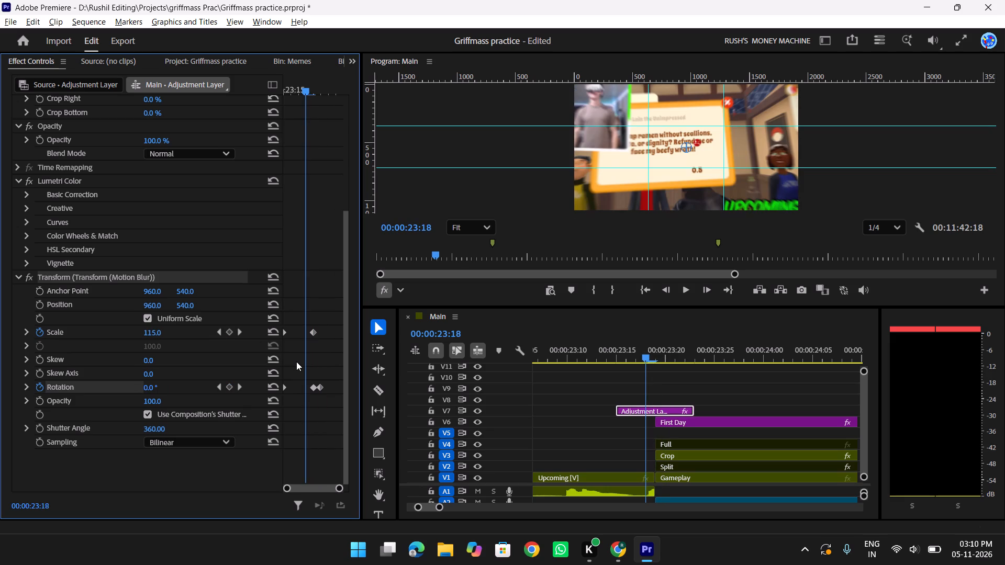
pyautogui.click(151, 390)
pyautogui.press('Down')
pyautogui.press('Down')
pyautogui.press('Down')
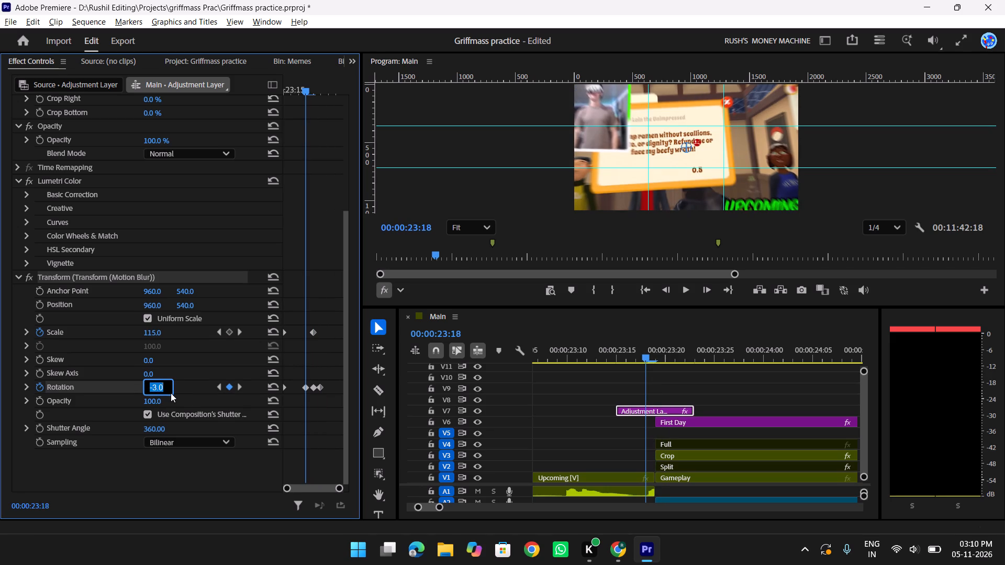
pyautogui.press('Down')
pyautogui.press('Down')
pyautogui.press('Down')
pyautogui.press('Down')
pyautogui.press('Down')
pyautogui.press('Down')
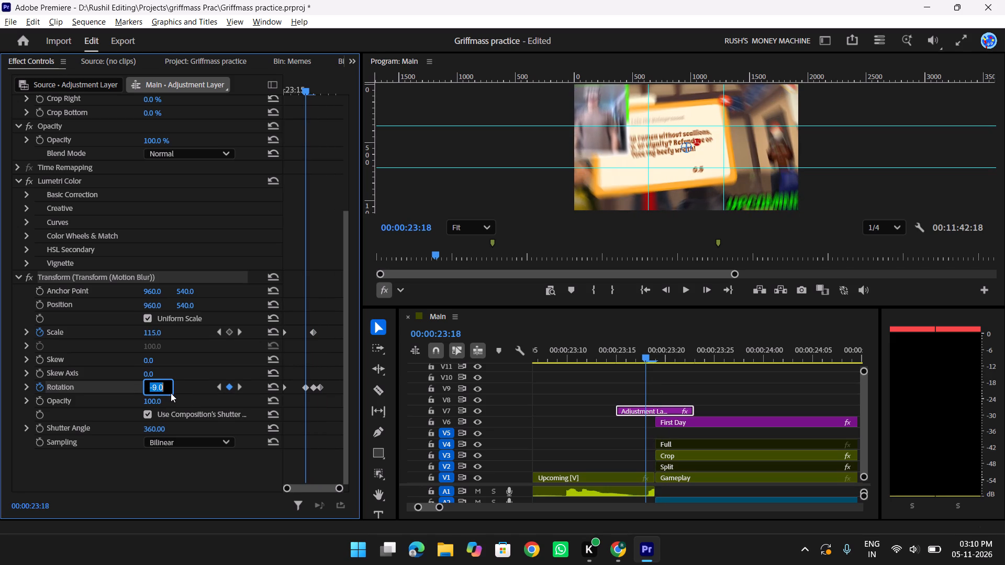
pyautogui.press('Down')
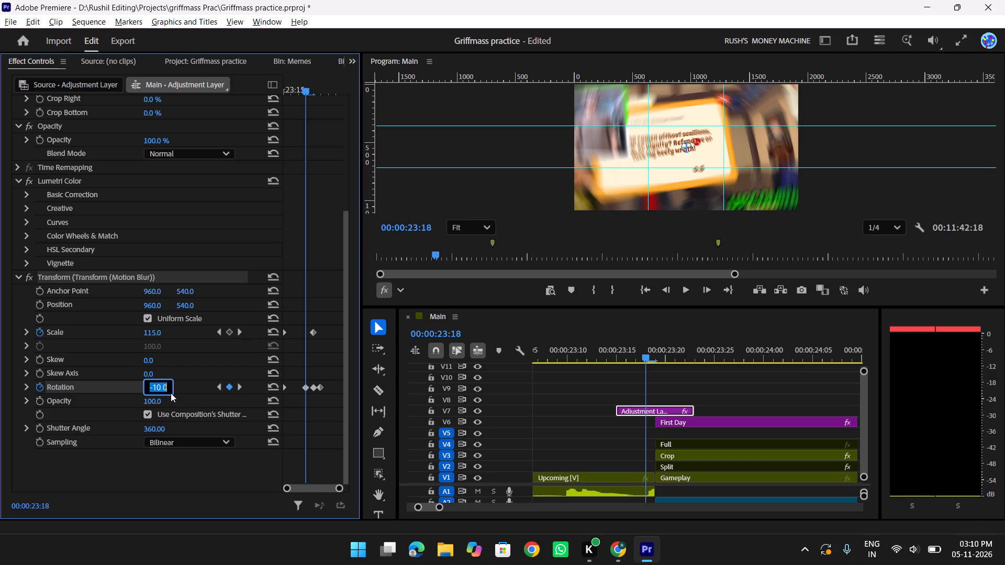
pyautogui.press('Up')
pyautogui.press('Up')
pyautogui.press('Up')
pyautogui.press('Up')
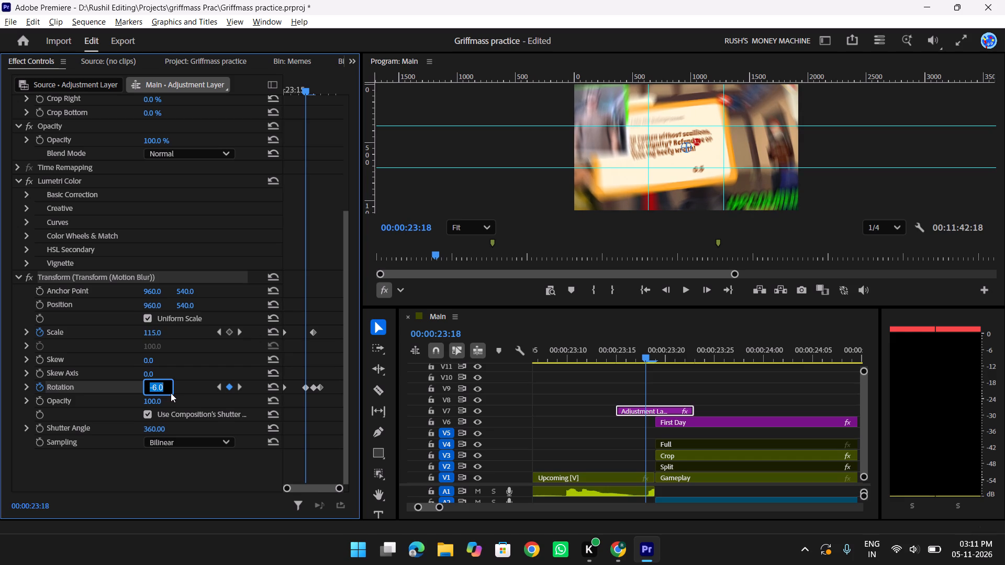
# Compare with the neighbouring Rotation keyframes and set the one at 00:00:23:18 to -5.0 degrees.
pyautogui.doubleClick(239, 388)
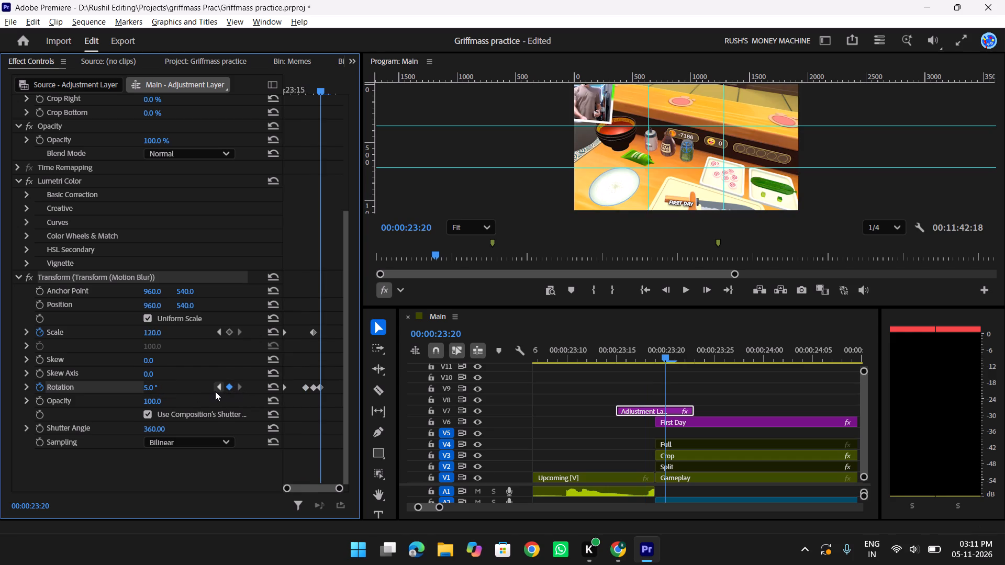
pyautogui.doubleClick(215, 391)
pyautogui.click(152, 389)
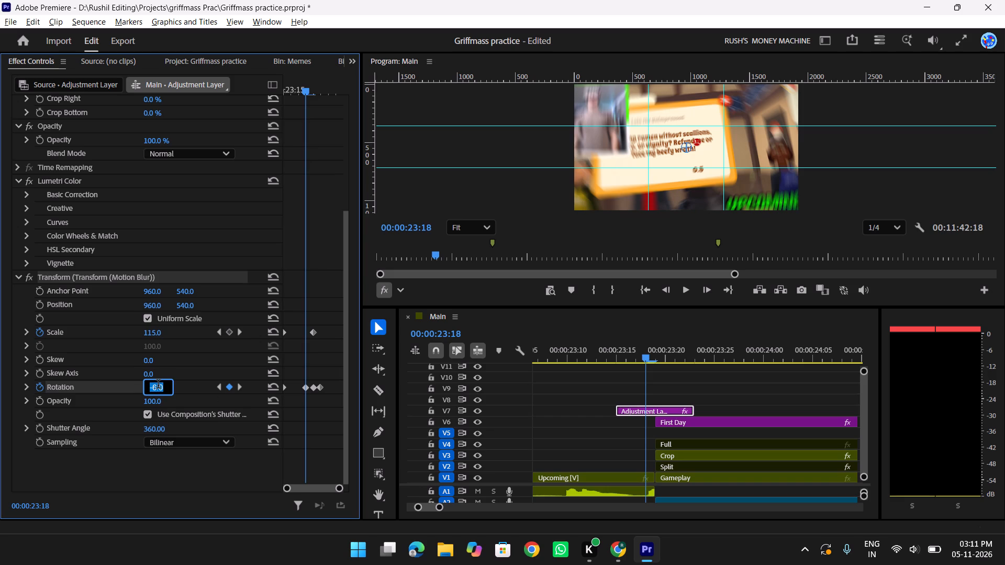
pyautogui.write('-5')
pyautogui.press('Return')
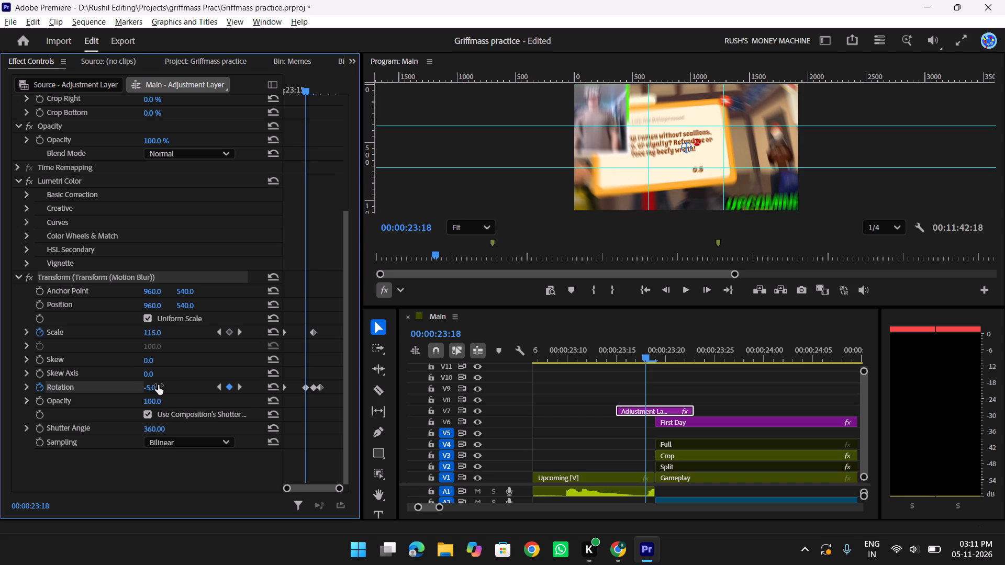
# Examine the shake transition frame by frame from 00:00:23:18 to the end of the adjustment layer.
pyautogui.click(242, 390)
pyautogui.click(242, 390)
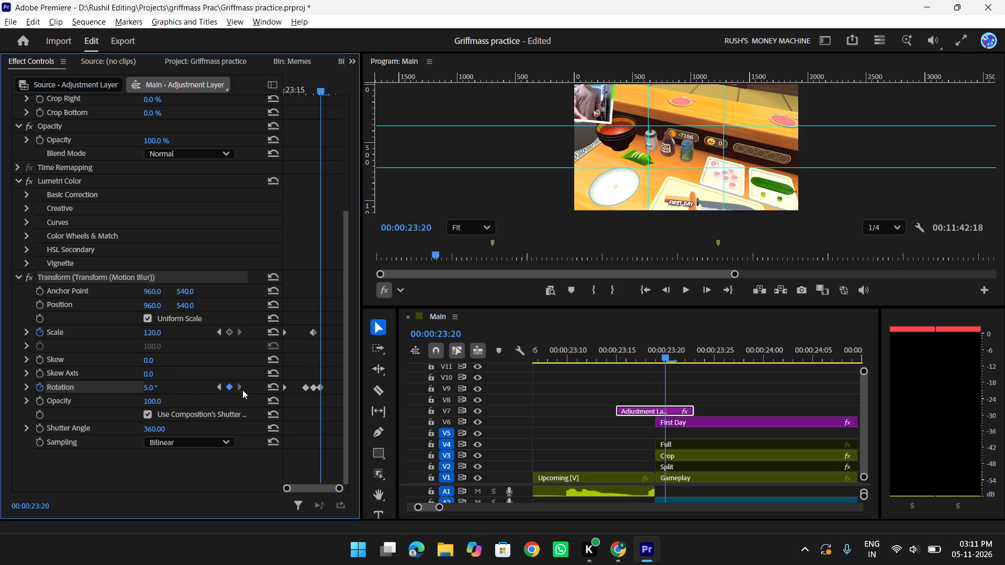
pyautogui.press('Right')
pyautogui.press('Right')
pyautogui.press('Right')
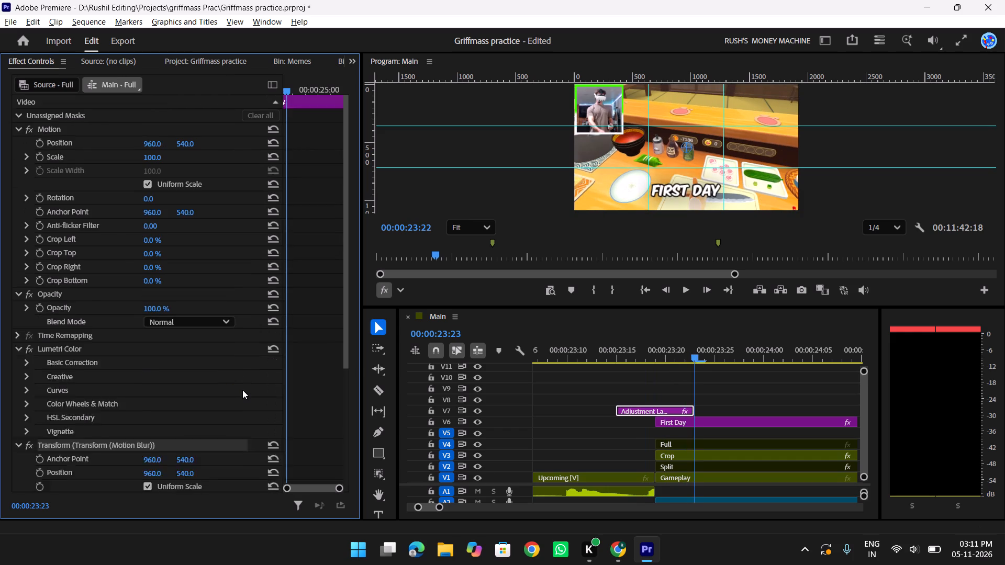
pyautogui.click(661, 404)
pyautogui.click(660, 409)
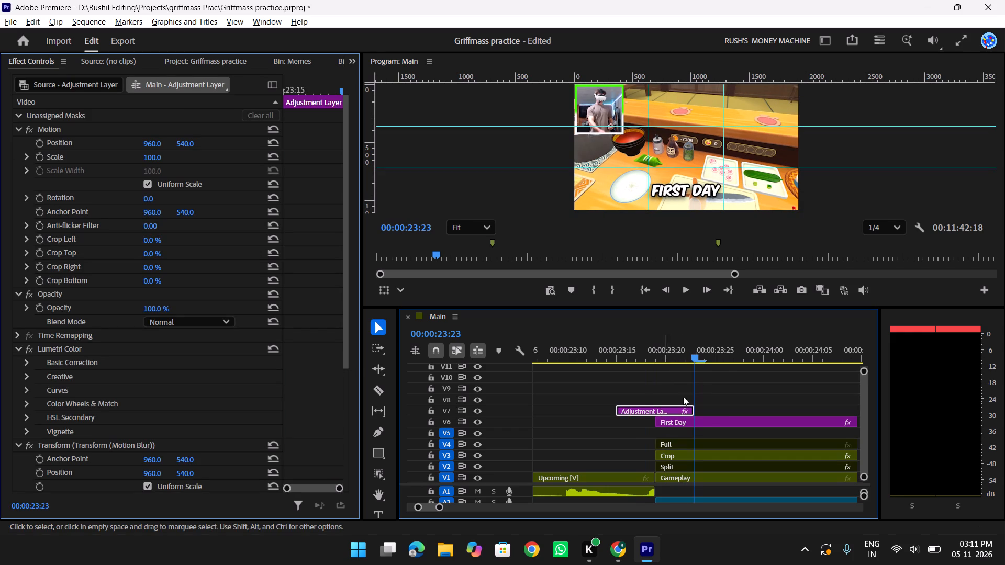
pyautogui.moveTo(701, 352); pyautogui.dragTo(685, 359)
pyautogui.click(664, 408)
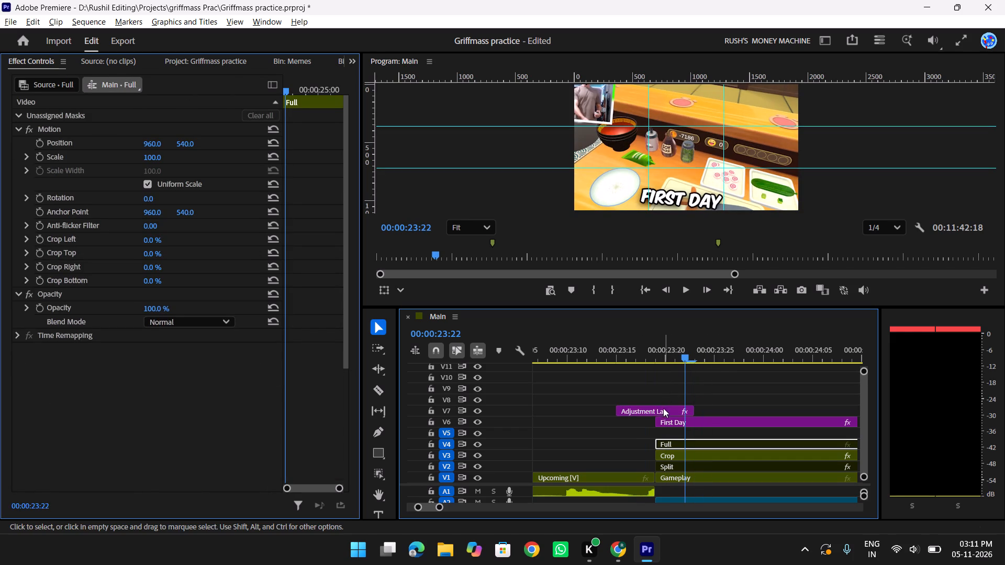
pyautogui.scroll(-16, 292, 289)
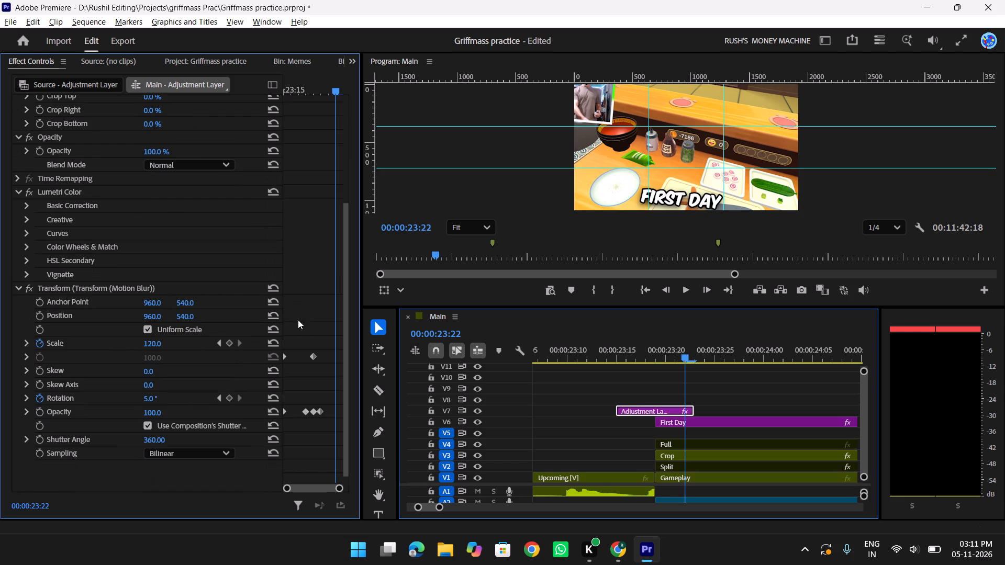
pyautogui.press('Left')
pyautogui.press('Left')
pyautogui.press('Left')
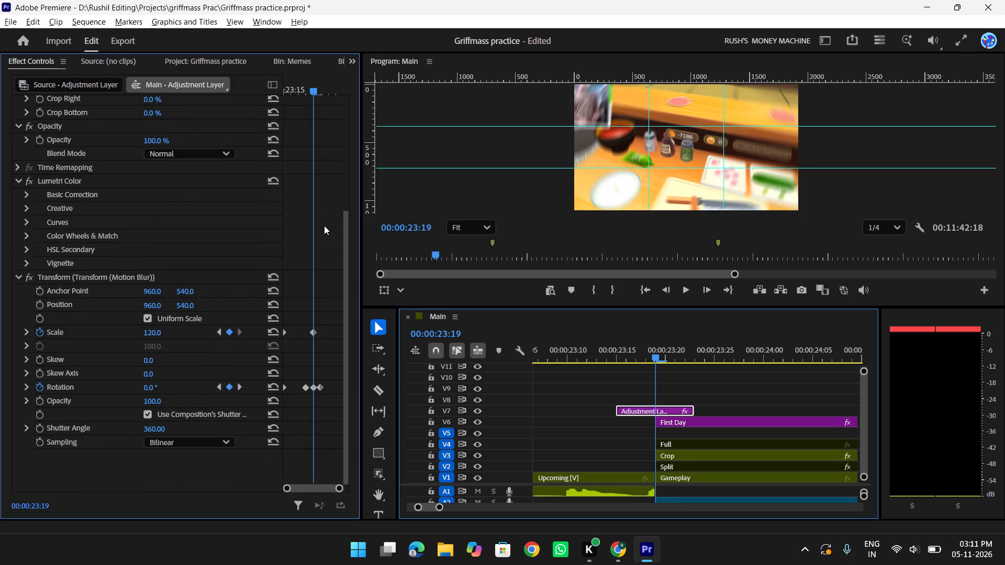
pyautogui.press('Right')
pyautogui.press('Right')
pyautogui.press('Right')
pyautogui.press('Right')
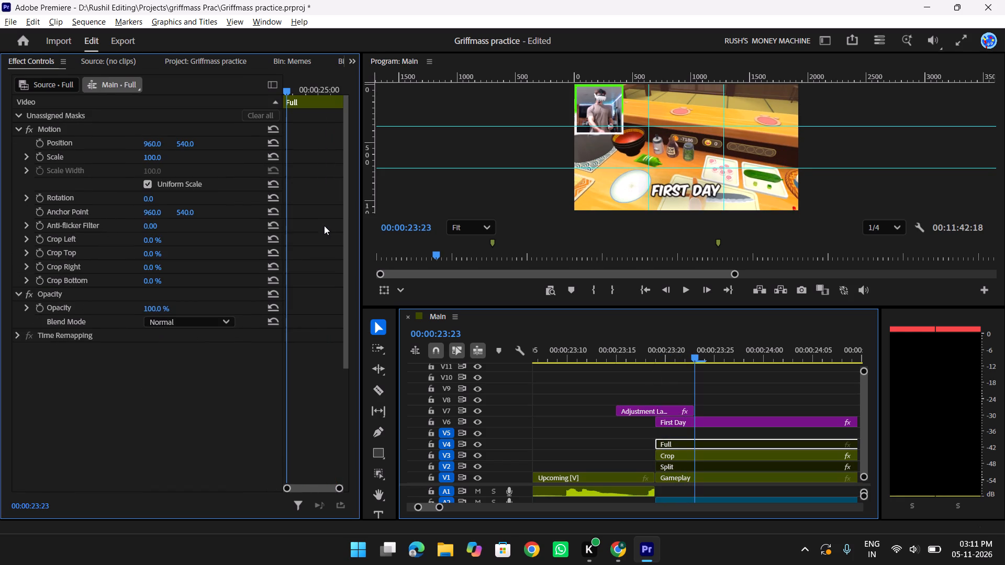
pyautogui.moveTo(699, 355); pyautogui.dragTo(691, 358)
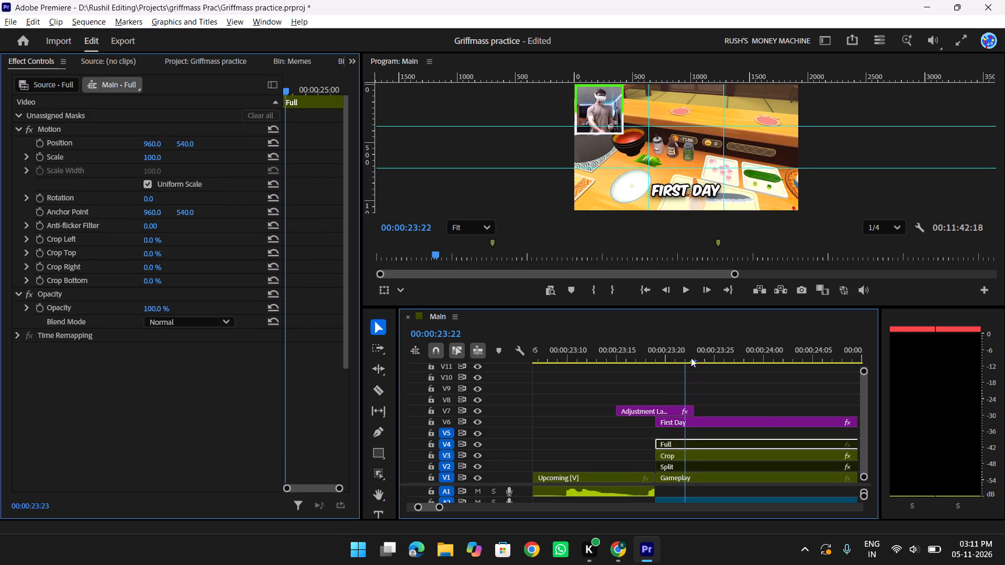
pyautogui.moveTo(691, 358); pyautogui.dragTo(658, 362)
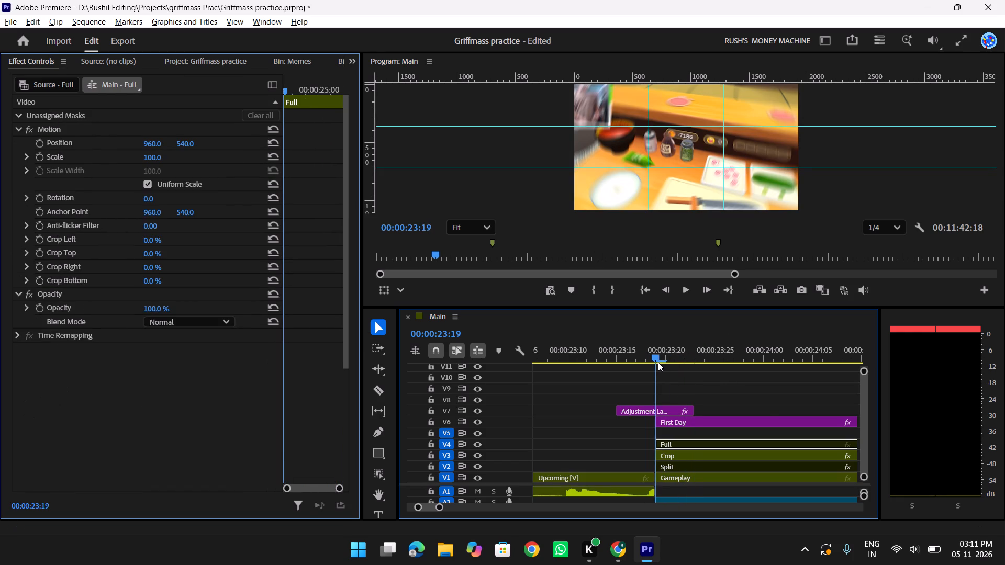
pyautogui.press('Right')
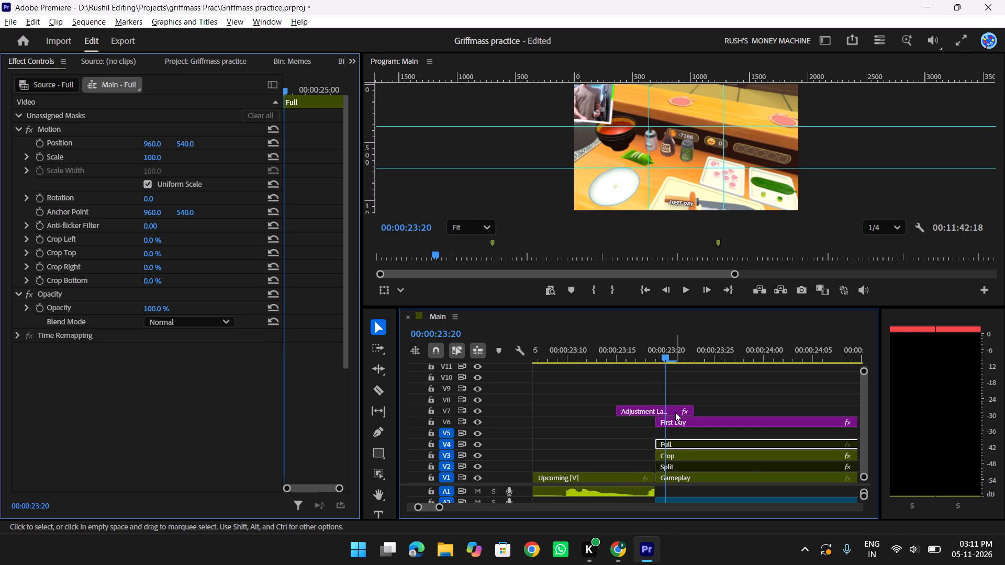
# Copy the adjustment layer's starting Transform Scale and Rotation keyframes and paste them at 00:00:23:21.
pyautogui.click(675, 412)
pyautogui.scroll(-16, 282, 338)
pyautogui.press('Right')
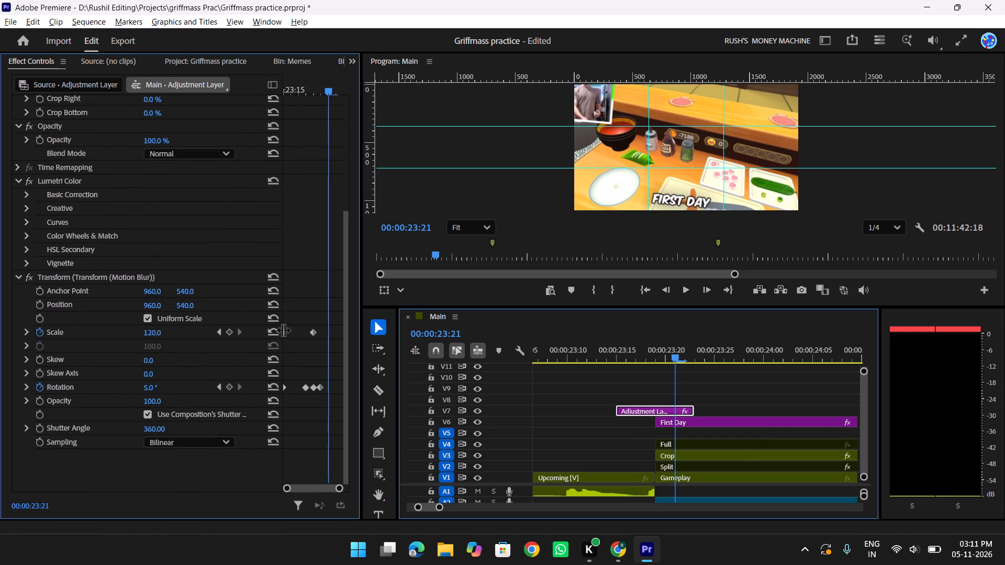
pyautogui.moveTo(299, 323); pyautogui.dragTo(267, 405)
pyautogui.hotkey('ctrl', 'c')
pyautogui.hotkey('ctrl', 'c')
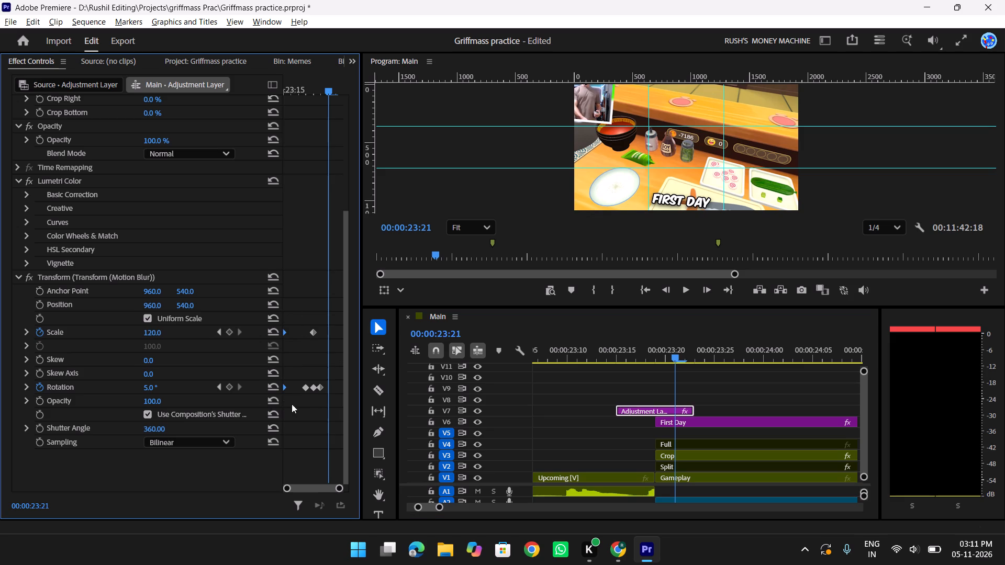
pyautogui.hotkey('ctrl', 'v')
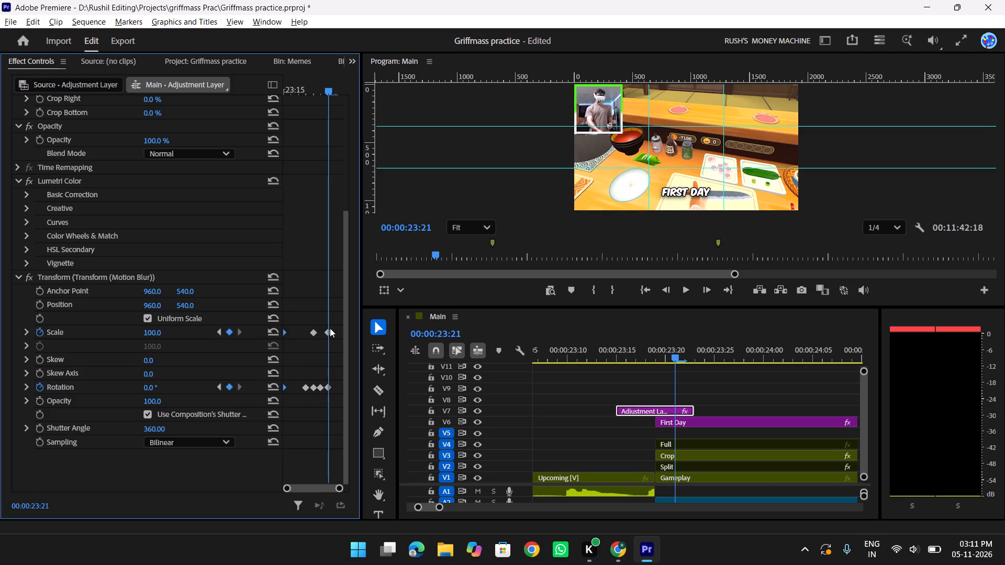
# Move the pasted Scale and Rotation keyframes one frame later, to 00:00:23:22.
pyautogui.moveTo(323, 321); pyautogui.dragTo(337, 391)
pyautogui.moveTo(331, 330); pyautogui.dragTo(341, 332)
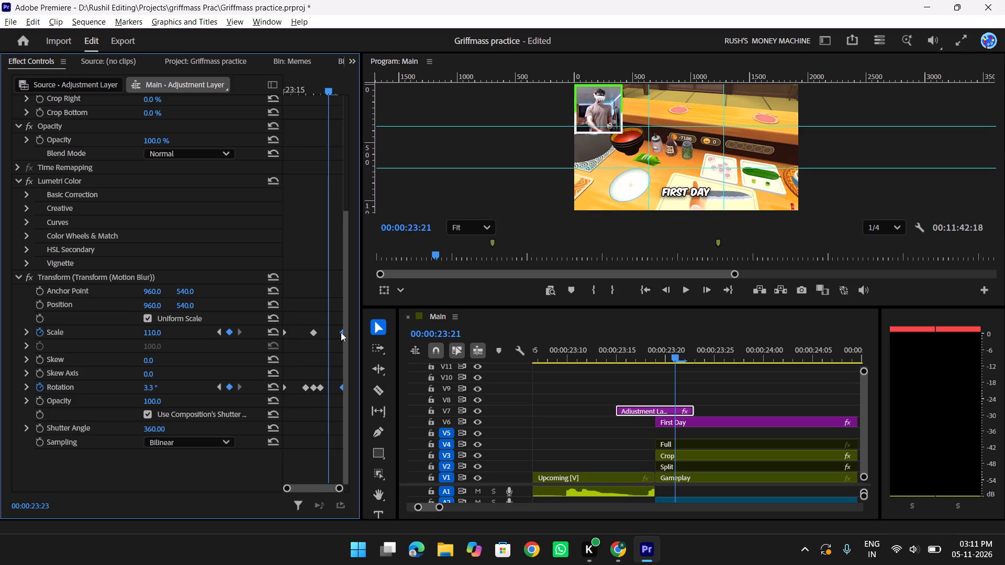
pyautogui.moveTo(341, 332); pyautogui.dragTo(338, 333)
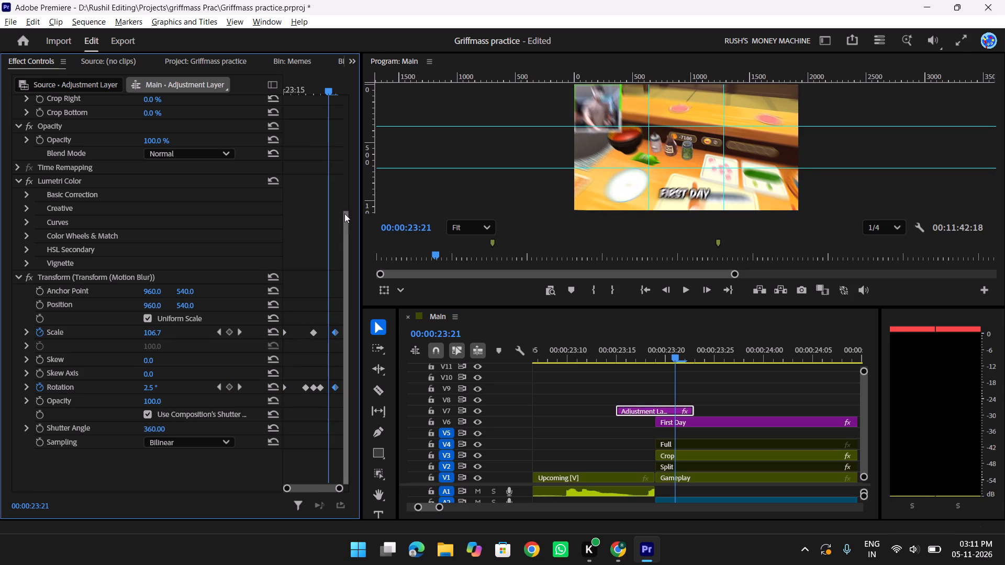
# Play back the transition into First Day from the adjustment layer's start and from 00:00:23:13 to check the shake.
pyautogui.moveTo(323, 87); pyautogui.dragTo(265, 95)
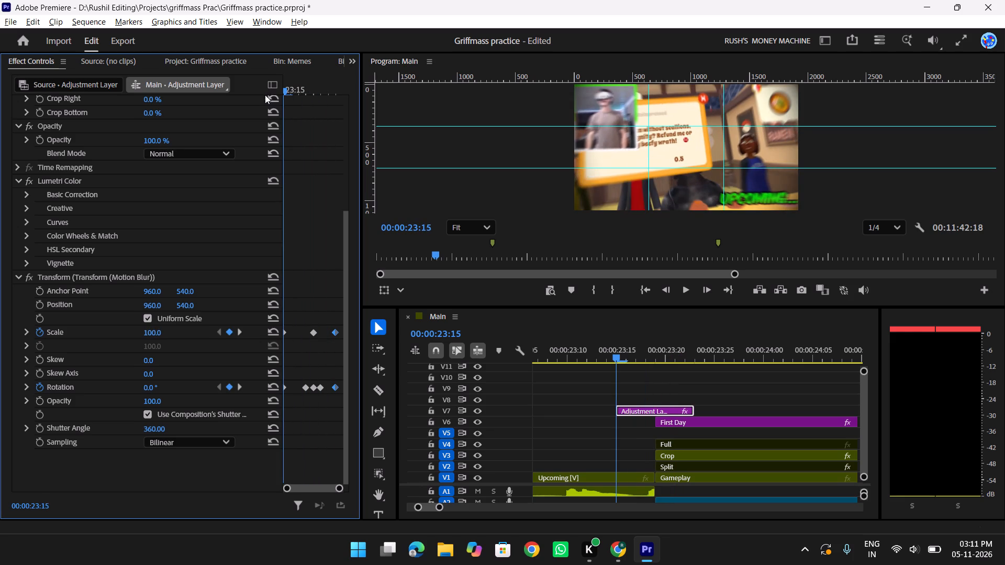
pyautogui.moveTo(265, 95); pyautogui.dragTo(265, 94)
pyautogui.press('space')
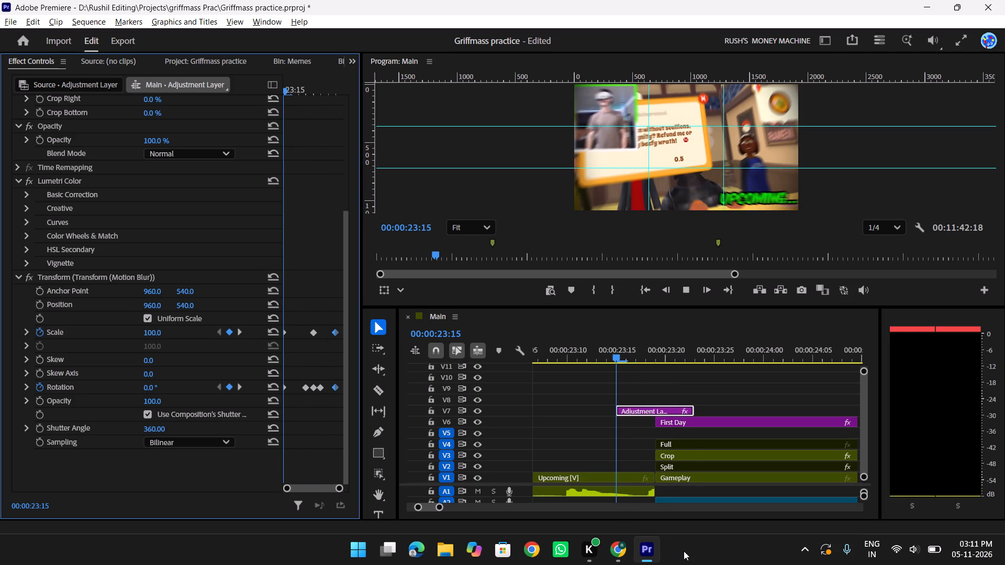
pyautogui.press('space')
pyautogui.write('yyy')
pyautogui.scroll(18, 708, 391)
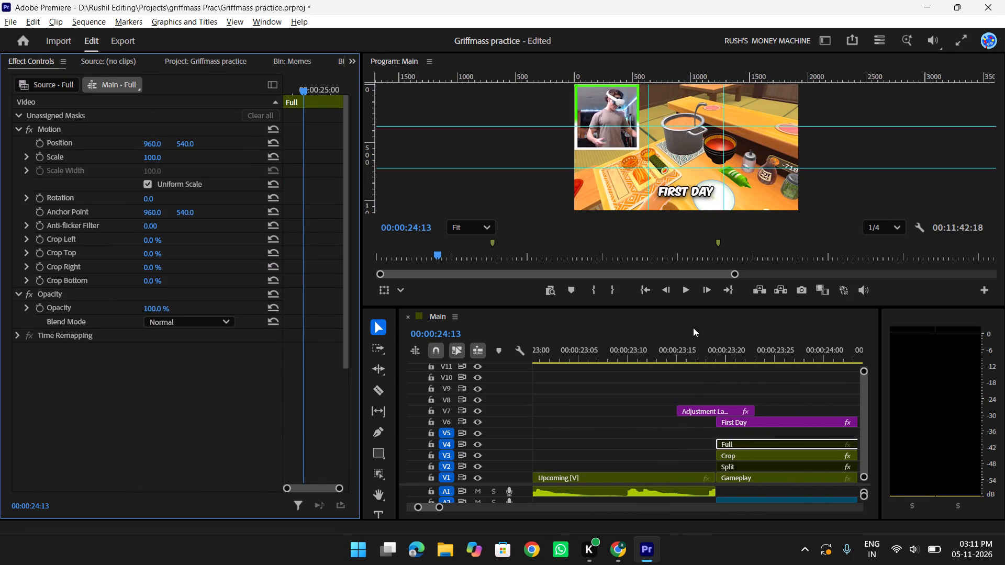
pyautogui.moveTo(680, 353); pyautogui.dragTo(722, 362)
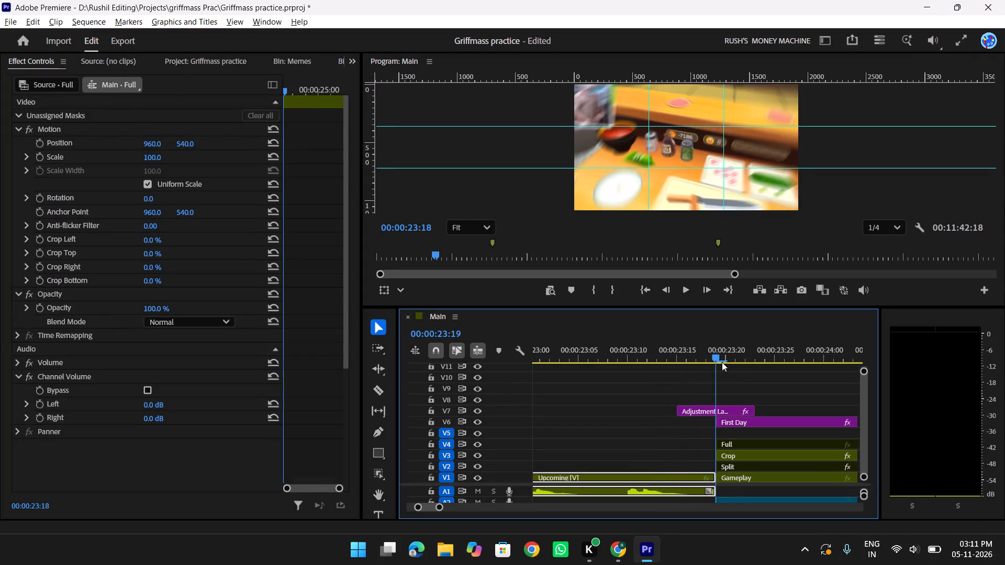
pyautogui.moveTo(722, 362); pyautogui.dragTo(663, 366)
pyautogui.press('space')
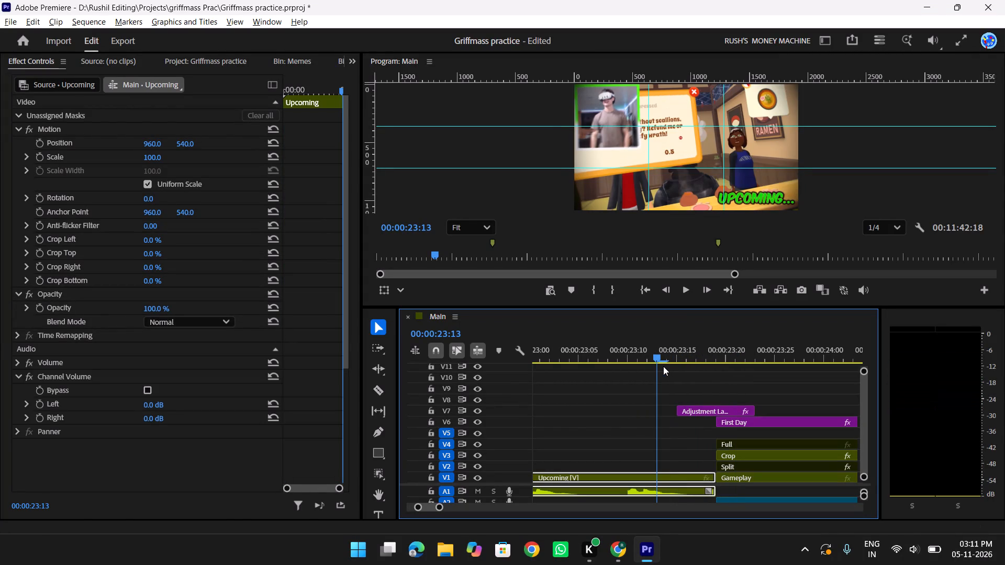
pyautogui.press('space')
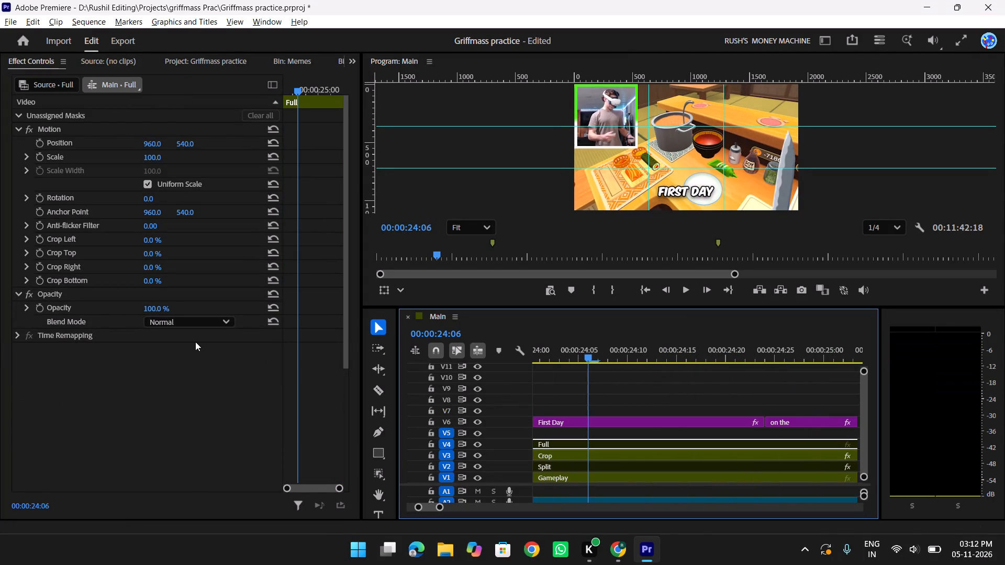
# Set the Transform (Motion Blur) Shutter Angle on the adjustment layer to 180.
pyautogui.scroll(8, 709, 403)
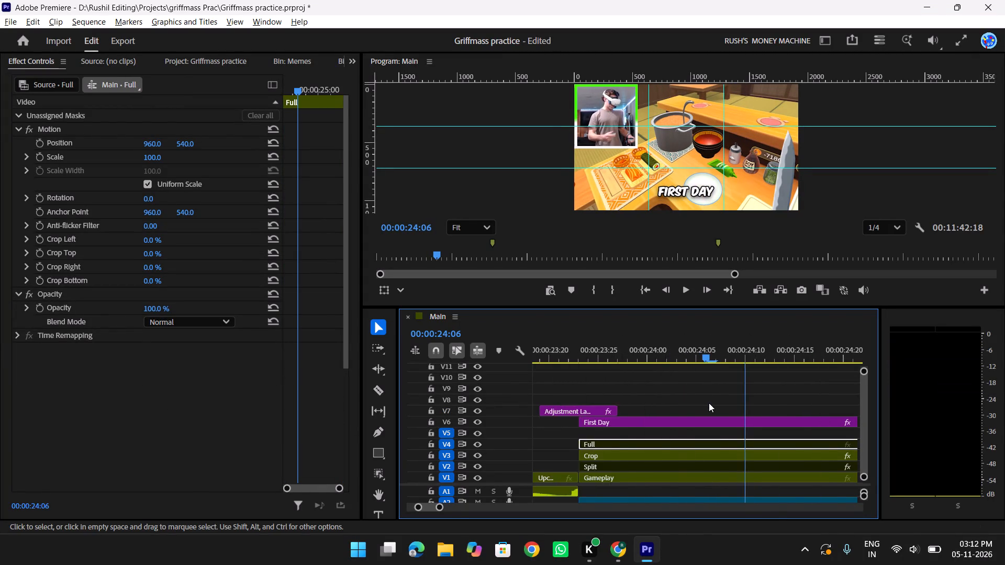
pyautogui.write('yy')
pyautogui.moveTo(693, 346); pyautogui.dragTo(669, 349)
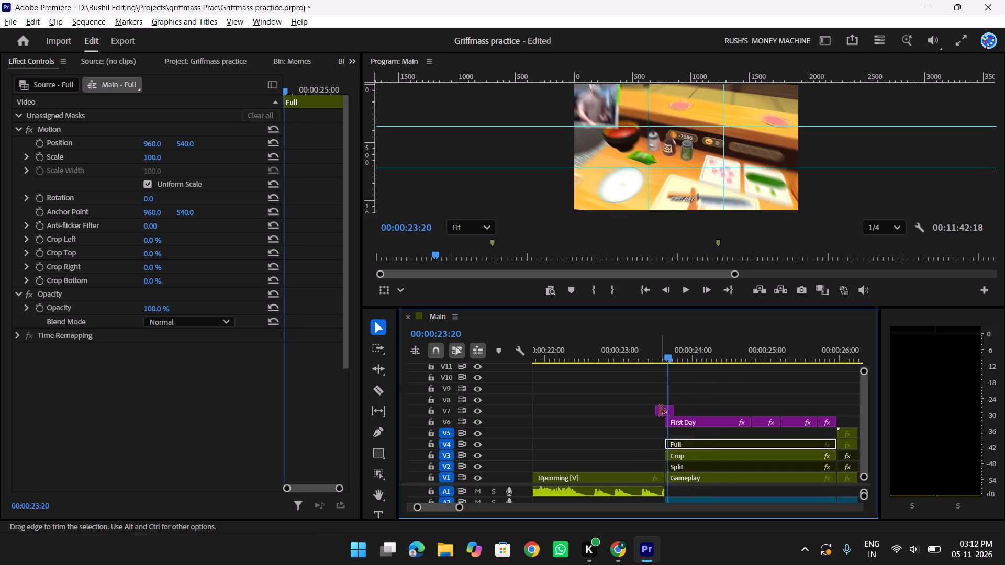
pyautogui.click(660, 411)
pyautogui.click(666, 411)
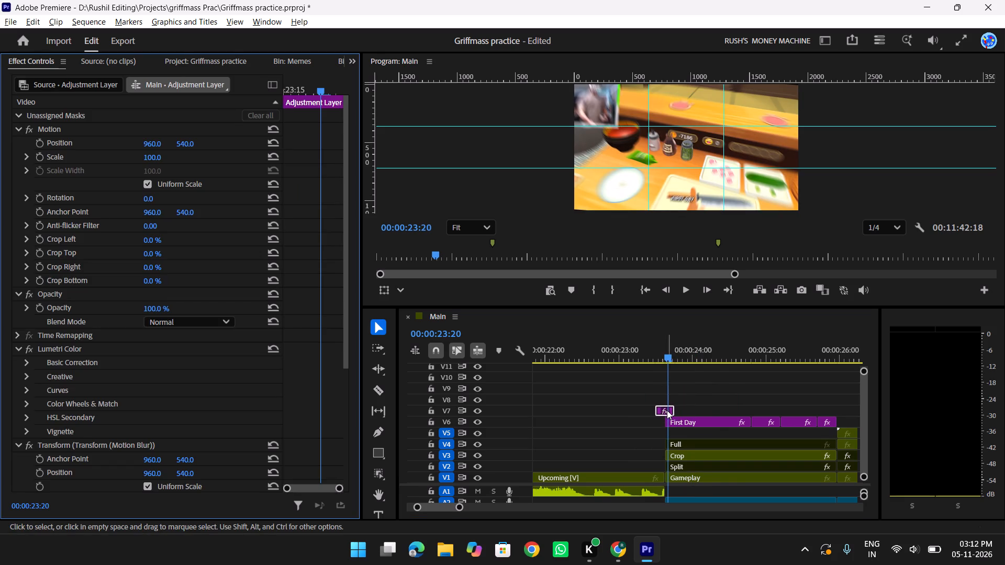
pyautogui.scroll(-18, 70, 354)
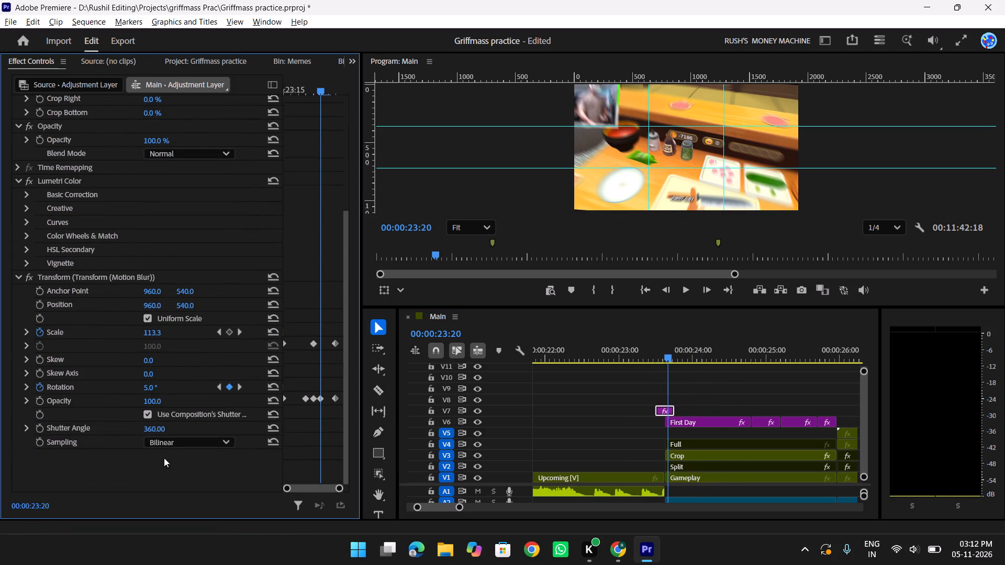
pyautogui.click(157, 432)
pyautogui.write('180')
pyautogui.press('Return')
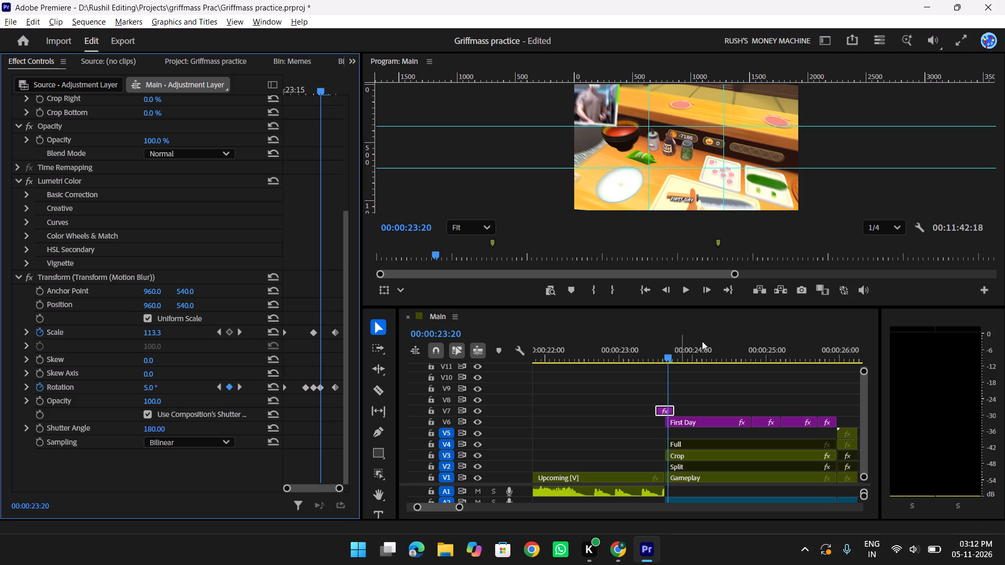
# Examine the transition frame by frame and play it back to check the motion blur at the new shutter angle.
pyautogui.press('Left')
pyautogui.press('Left')
pyautogui.press('Left')
pyautogui.press('Left')
pyautogui.press('Left')
pyautogui.press('Left')
pyautogui.press('Left')
pyautogui.press('Right')
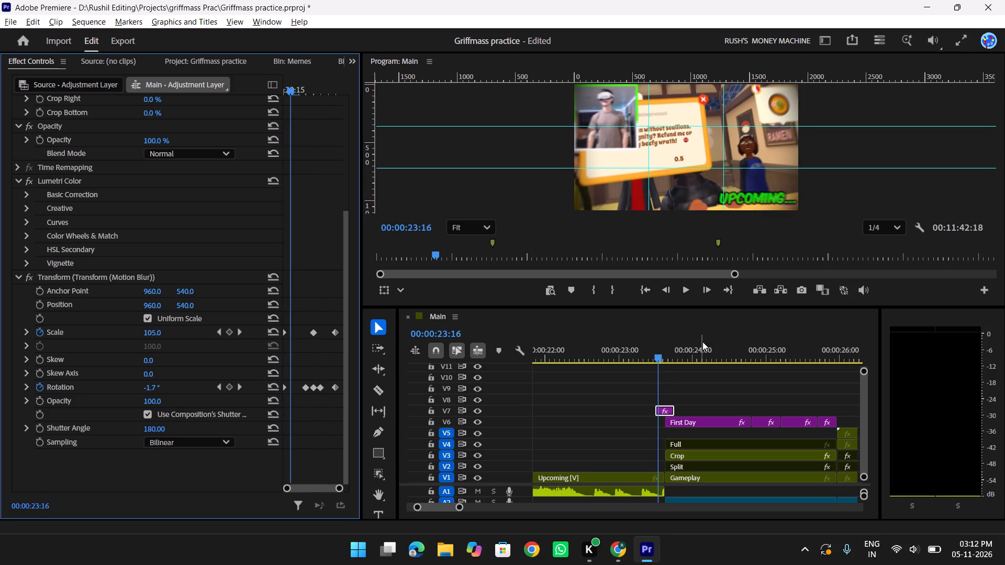
pyautogui.press('Right')
pyautogui.press('Right')
pyautogui.press('Right')
pyautogui.press('Right')
pyautogui.press('Left')
pyautogui.press('Left')
pyautogui.press('Left')
pyautogui.press('Left')
pyautogui.press('Left')
pyautogui.press('Left')
pyautogui.press('Left')
pyautogui.press('Left')
pyautogui.press('Left')
pyautogui.press('Left')
pyautogui.press('Left')
pyautogui.press('Left')
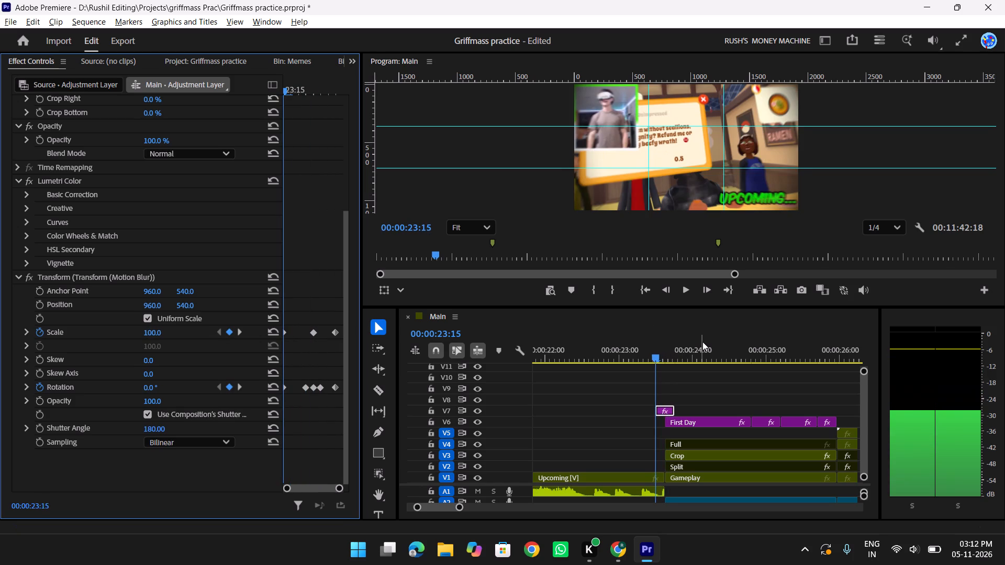
pyautogui.press('Left')
pyautogui.press('Left')
pyautogui.press('Left')
pyautogui.press('Left')
pyautogui.press('Left')
pyautogui.press('space')
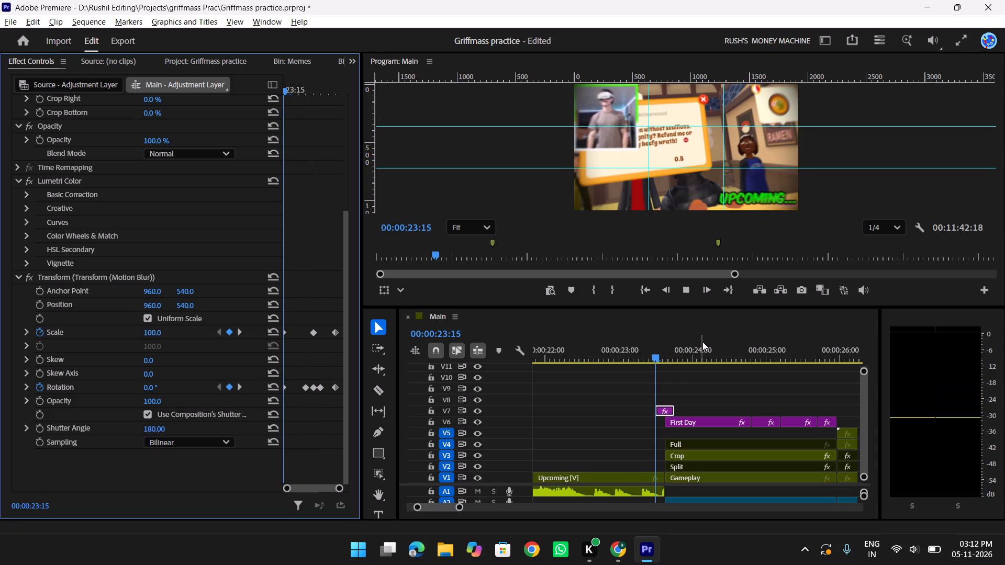
pyautogui.press('space')
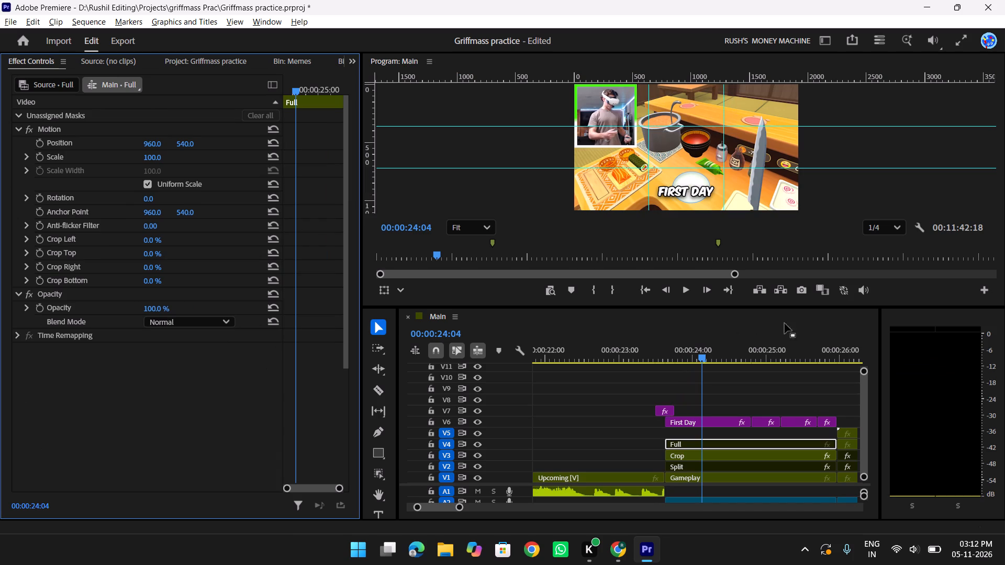
# Find Lumetri Color among the effects and apply another instance to the adjustment layer, with the playhead at 00:00:23:19.
pyautogui.moveTo(696, 348); pyautogui.dragTo(666, 355)
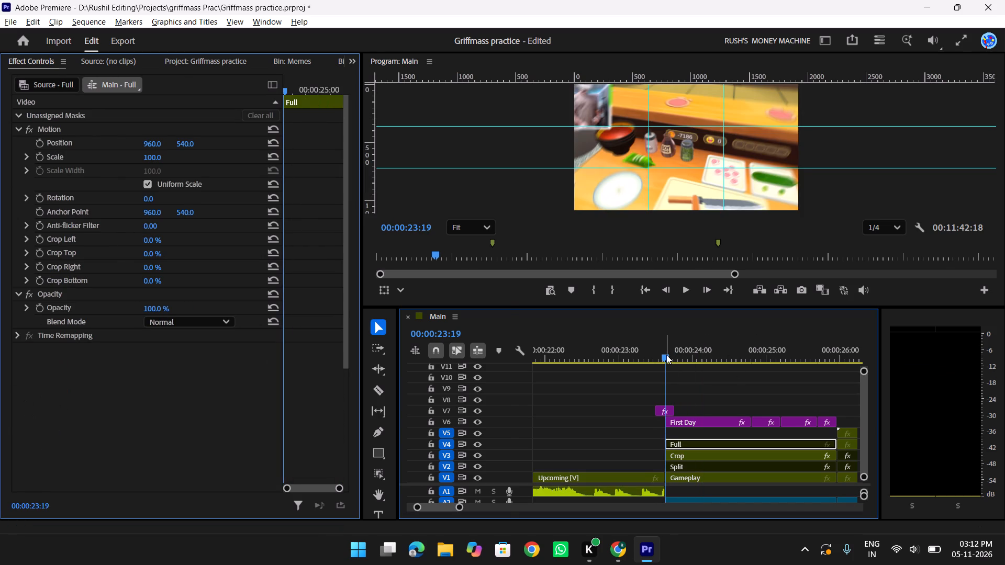
pyautogui.hotkey('shift', 'z')
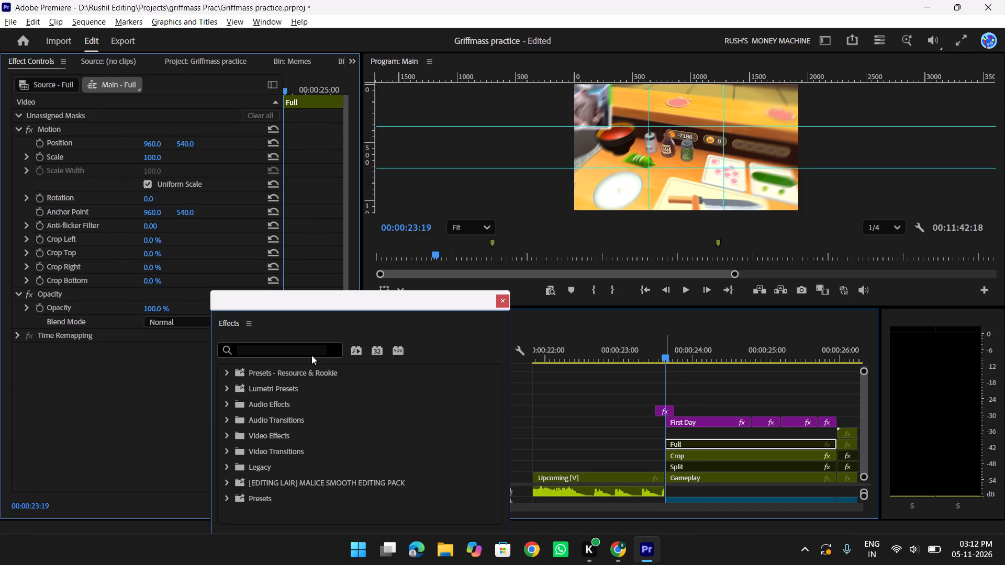
pyautogui.click(286, 350)
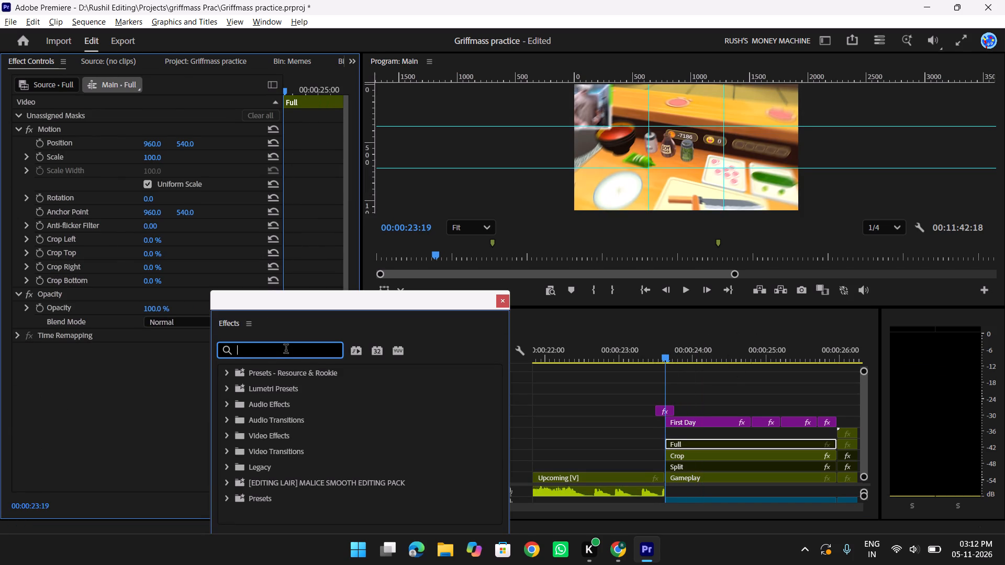
pyautogui.write('Lum')
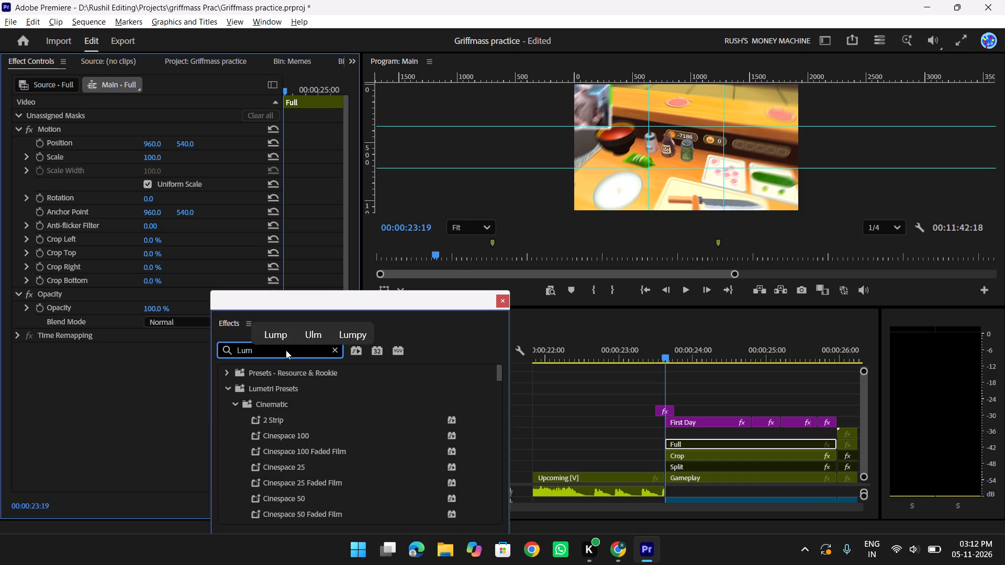
pyautogui.write('etrt')
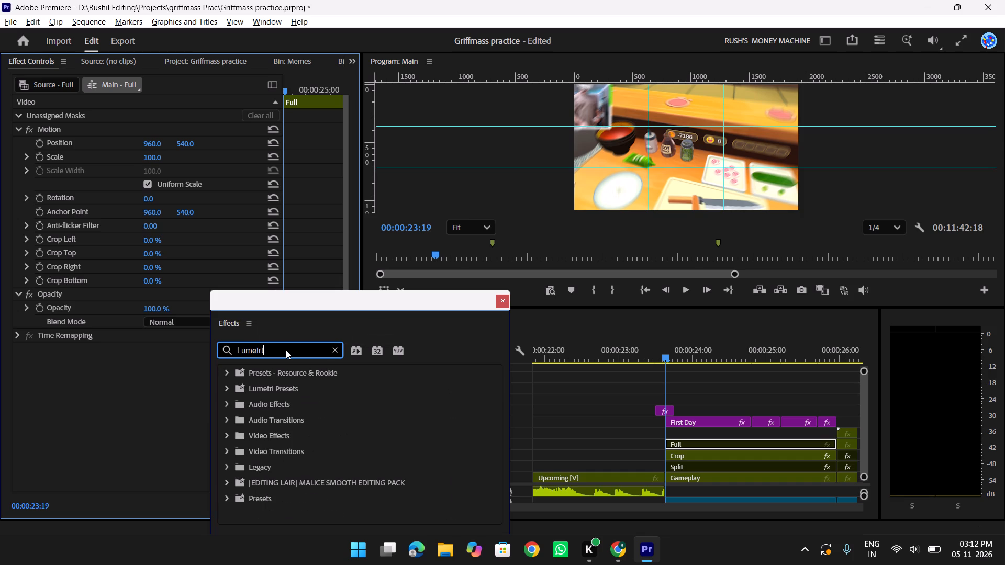
pyautogui.press('BackSpace')
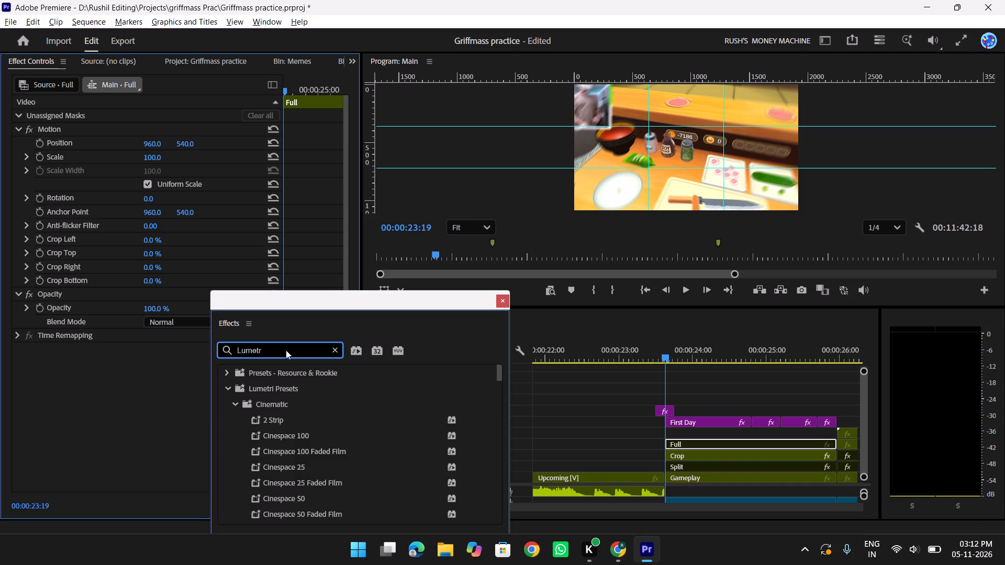
pyautogui.press('i')
pyautogui.scroll(-20, 354, 489)
pyautogui.scroll(-8, 354, 489)
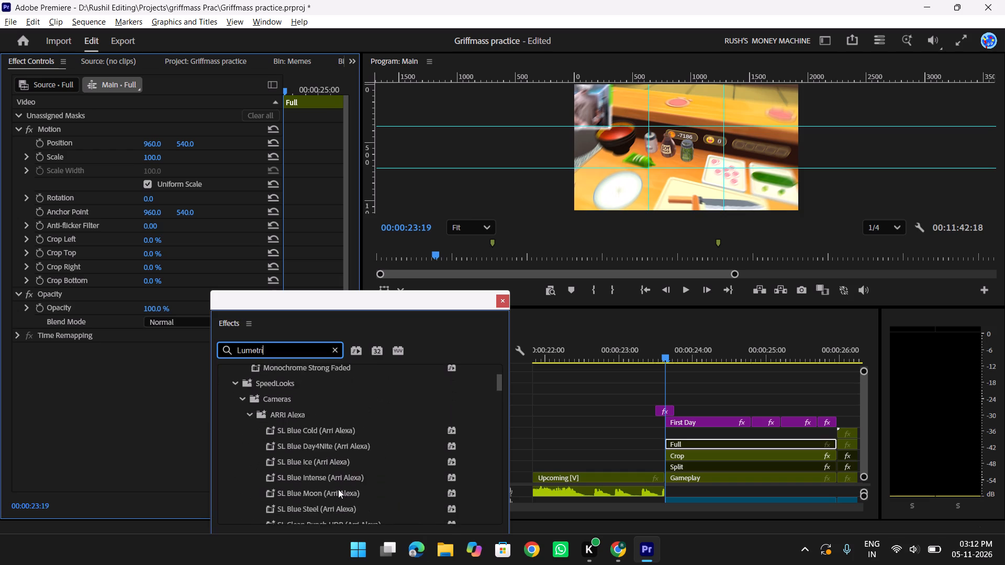
pyautogui.scroll(-5, 338, 489)
pyautogui.press('space')
pyautogui.write('Clo')
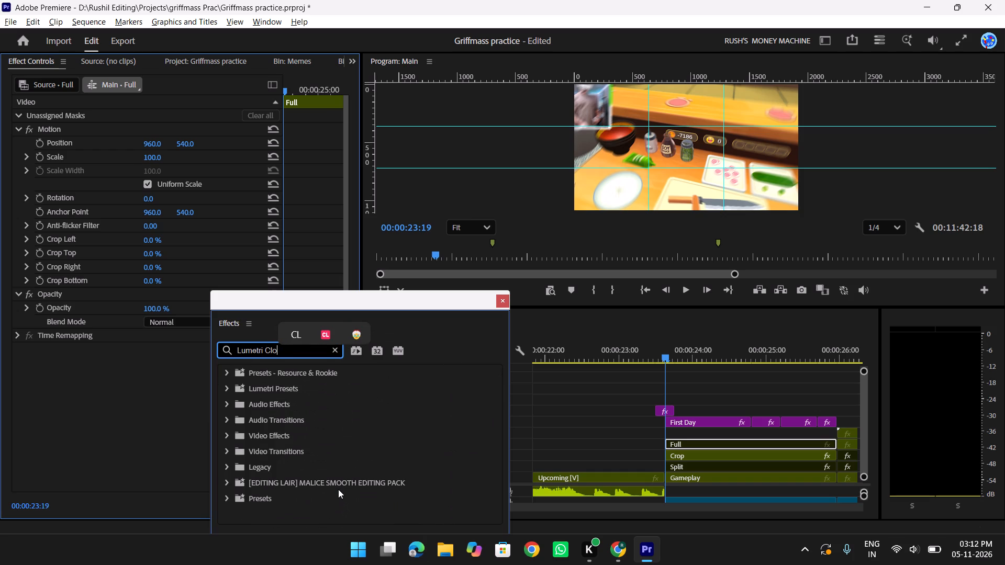
pyautogui.press('BackSpace')
pyautogui.press('BackSpace')
pyautogui.write('ol')
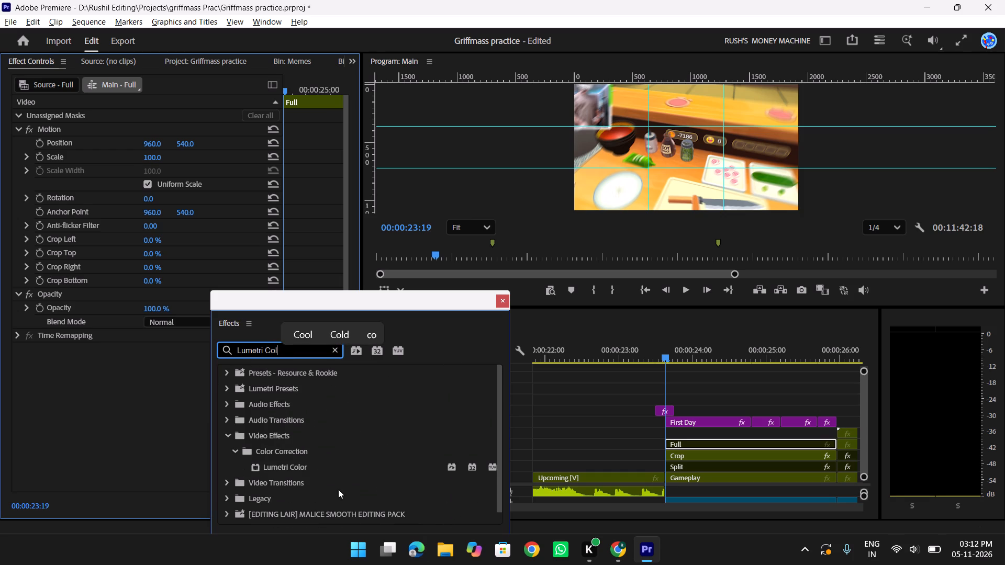
pyautogui.moveTo(334, 466); pyautogui.dragTo(652, 410)
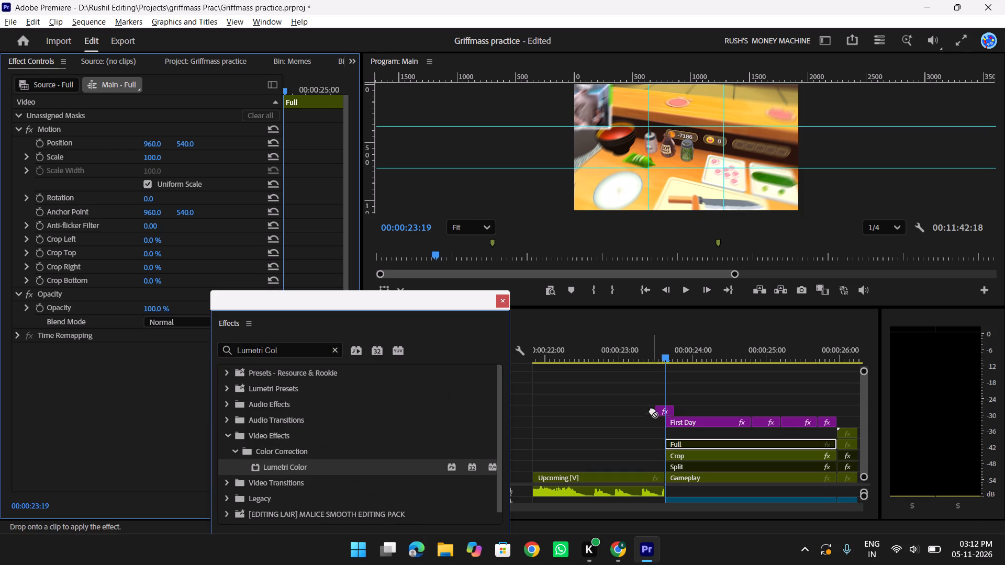
pyautogui.moveTo(652, 410); pyautogui.dragTo(666, 412)
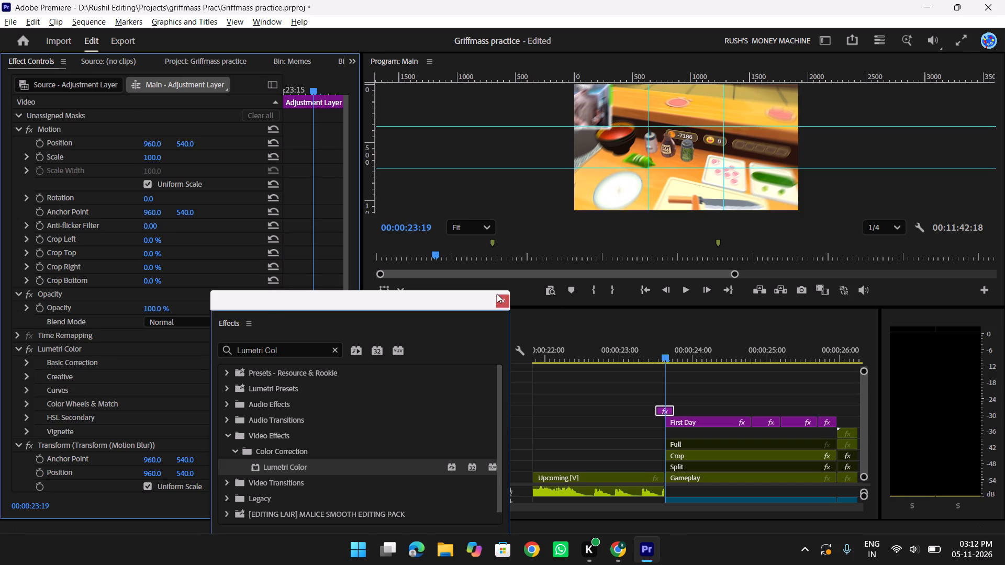
pyautogui.click(500, 298)
# Collapse the adjustment layer's Transform effect and expand the Basic Correction settings of the newly added Lumetri Color.
pyautogui.scroll(-15, 90, 310)
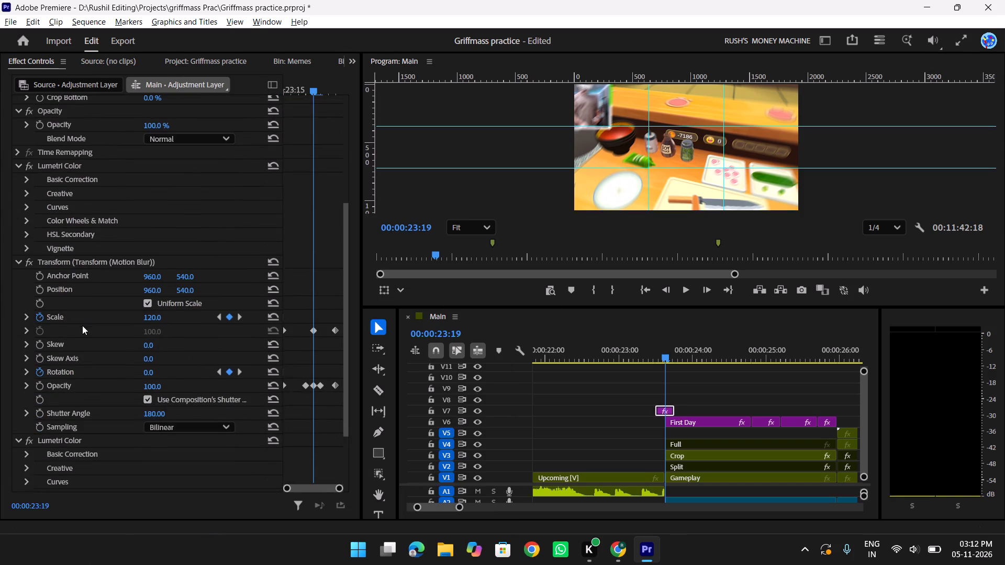
pyautogui.scroll(1, 81, 325)
pyautogui.click(24, 259)
pyautogui.click(29, 260)
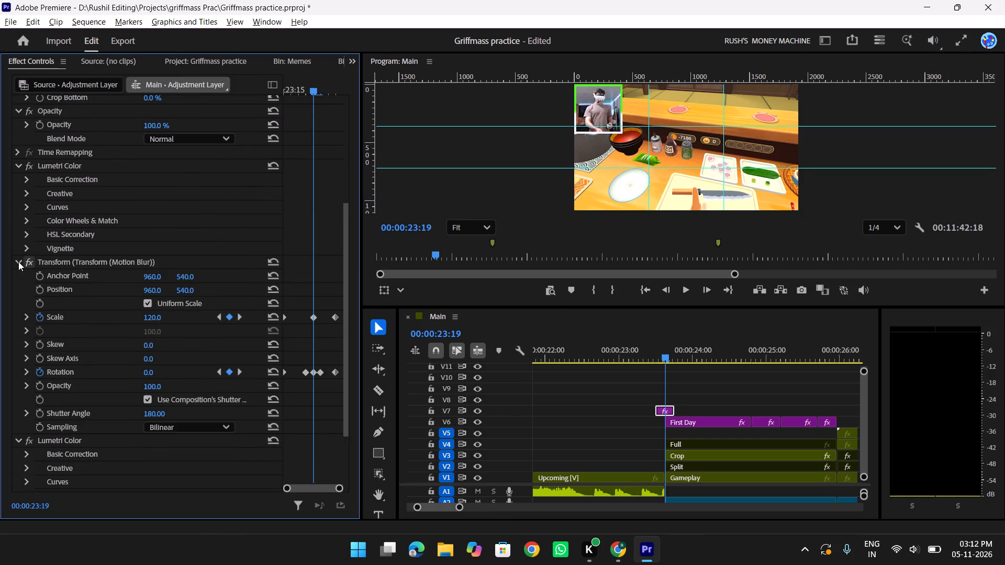
pyautogui.click(18, 262)
pyautogui.scroll(-4, 103, 330)
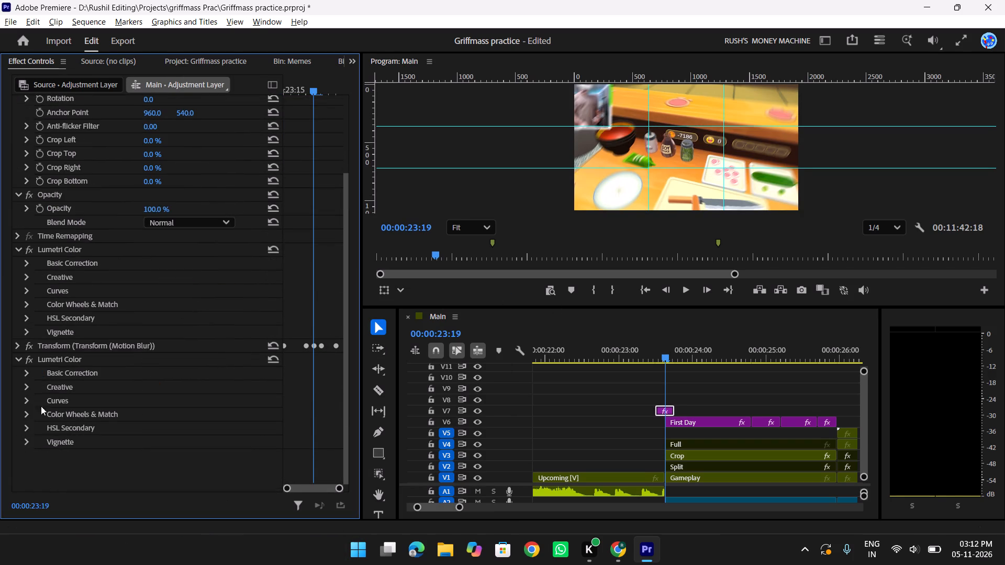
pyautogui.click(24, 375)
pyautogui.scroll(-8, 106, 415)
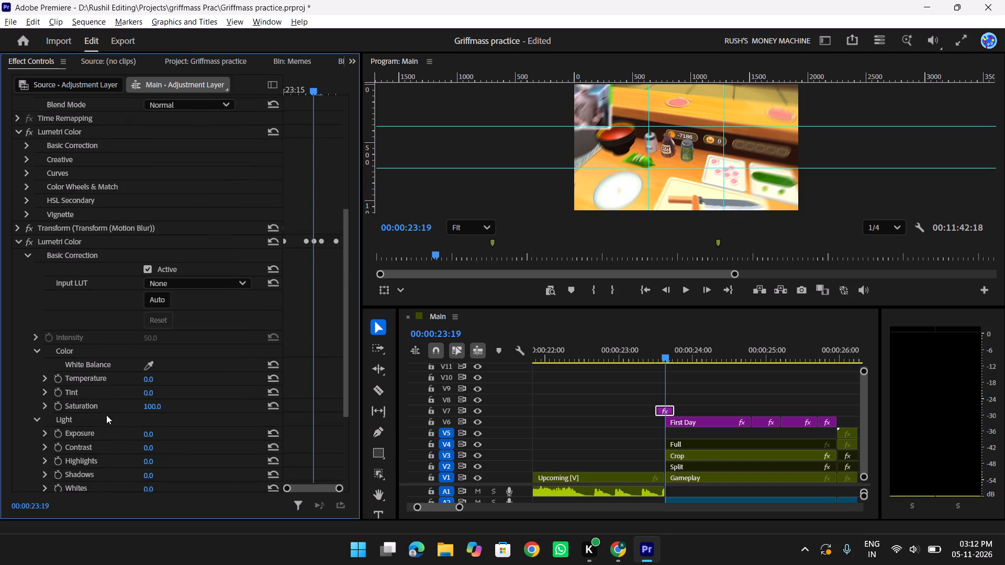
pyautogui.scroll(-4, 106, 415)
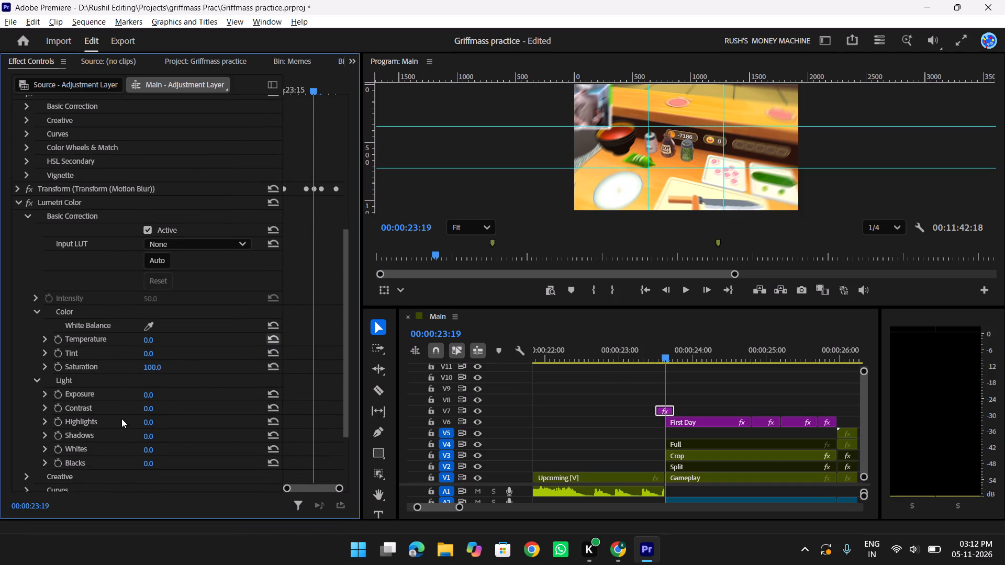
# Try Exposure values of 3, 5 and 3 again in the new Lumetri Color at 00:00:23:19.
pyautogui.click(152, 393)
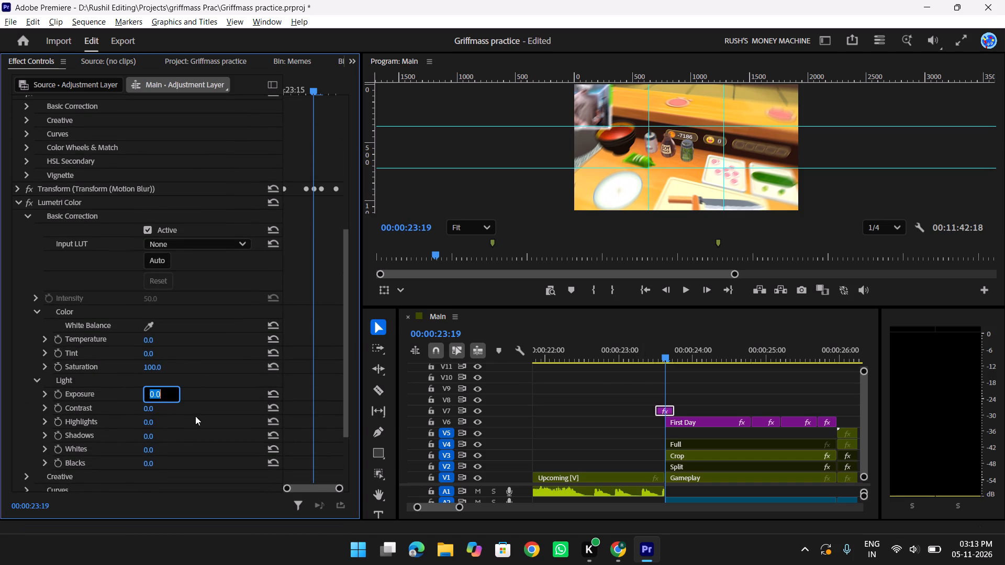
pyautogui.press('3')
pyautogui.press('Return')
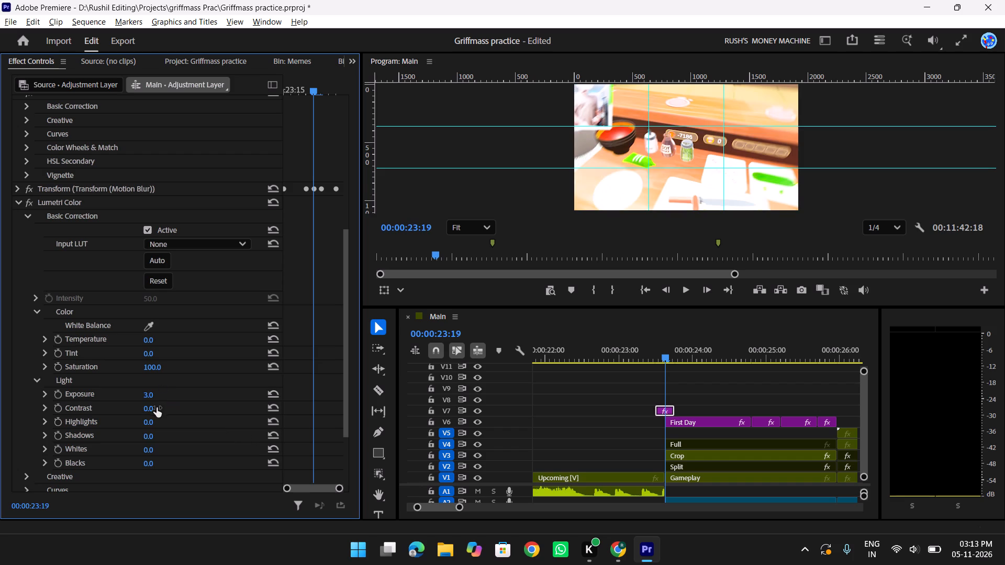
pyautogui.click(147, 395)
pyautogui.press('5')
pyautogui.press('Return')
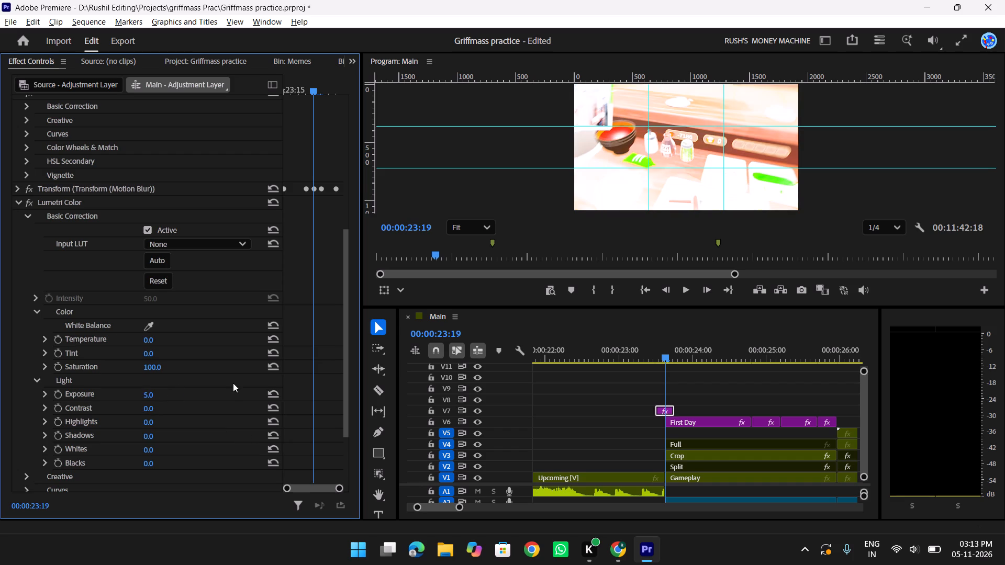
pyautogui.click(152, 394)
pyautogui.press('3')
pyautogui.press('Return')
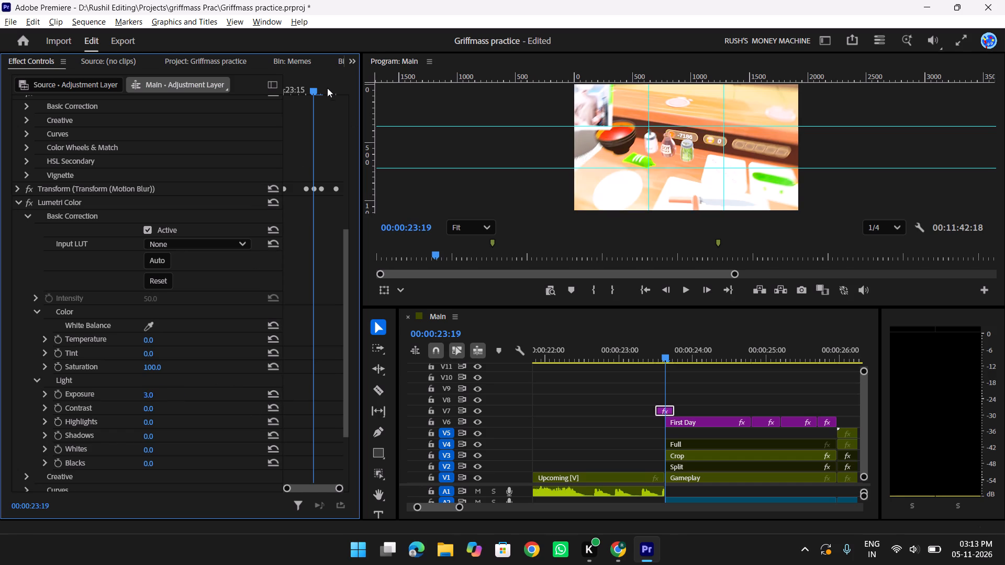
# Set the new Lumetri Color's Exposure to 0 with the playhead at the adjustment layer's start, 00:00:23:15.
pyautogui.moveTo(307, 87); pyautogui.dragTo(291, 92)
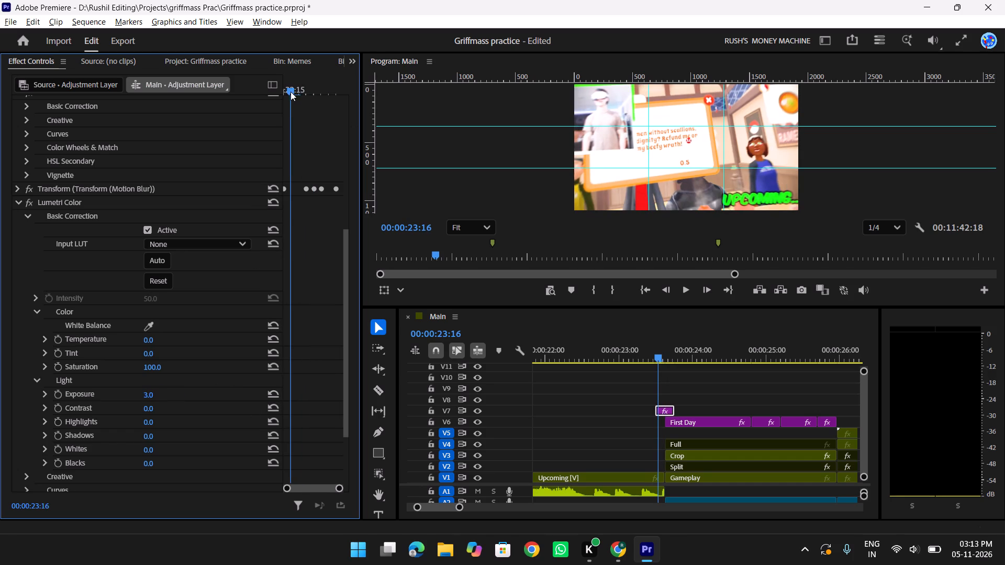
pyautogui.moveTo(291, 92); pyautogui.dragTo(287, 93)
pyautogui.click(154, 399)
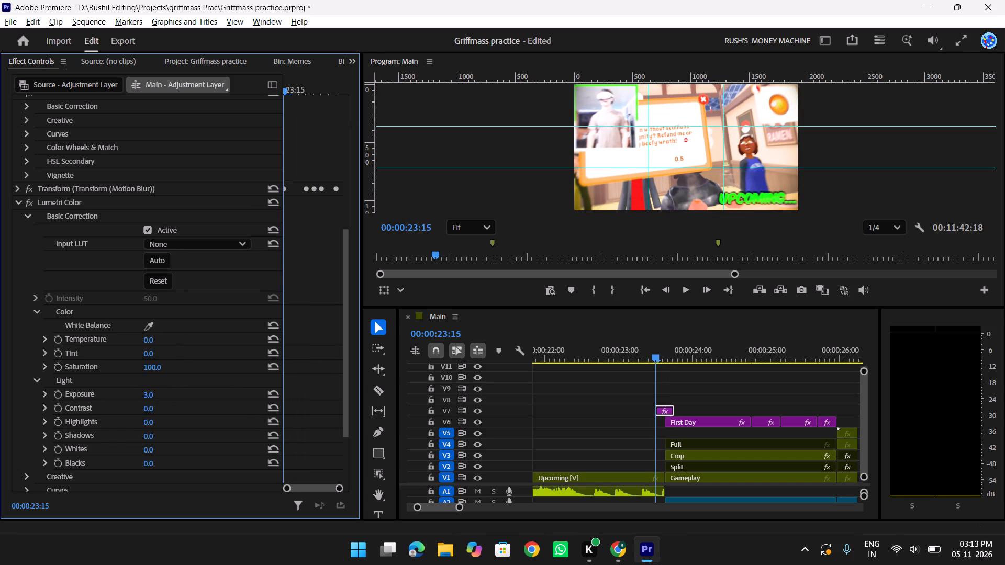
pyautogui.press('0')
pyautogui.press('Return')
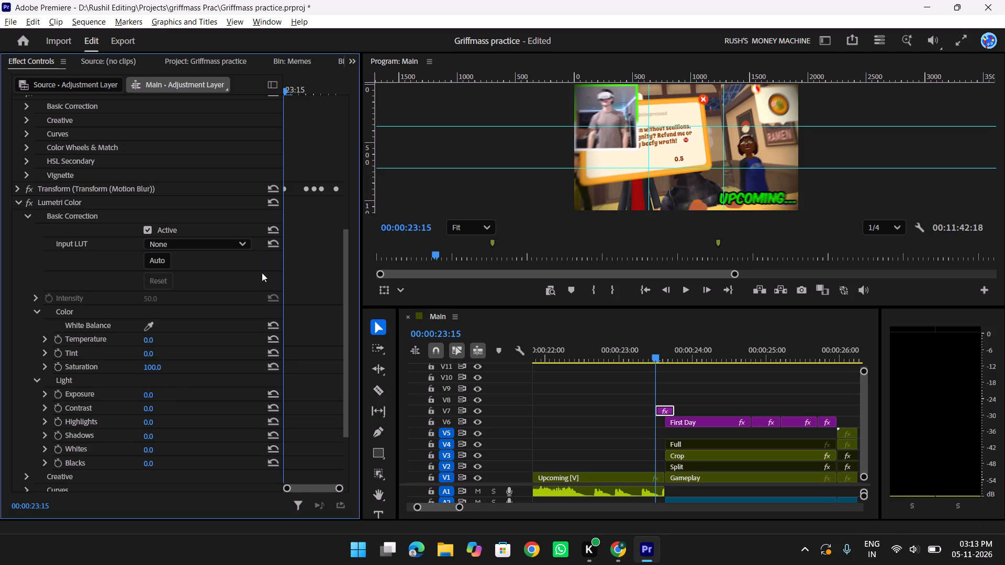
# At 00:00:23:19, set the new Lumetri Color's Exposure to 3 and enable keyframing for it.
pyautogui.moveTo(288, 87); pyautogui.dragTo(326, 88)
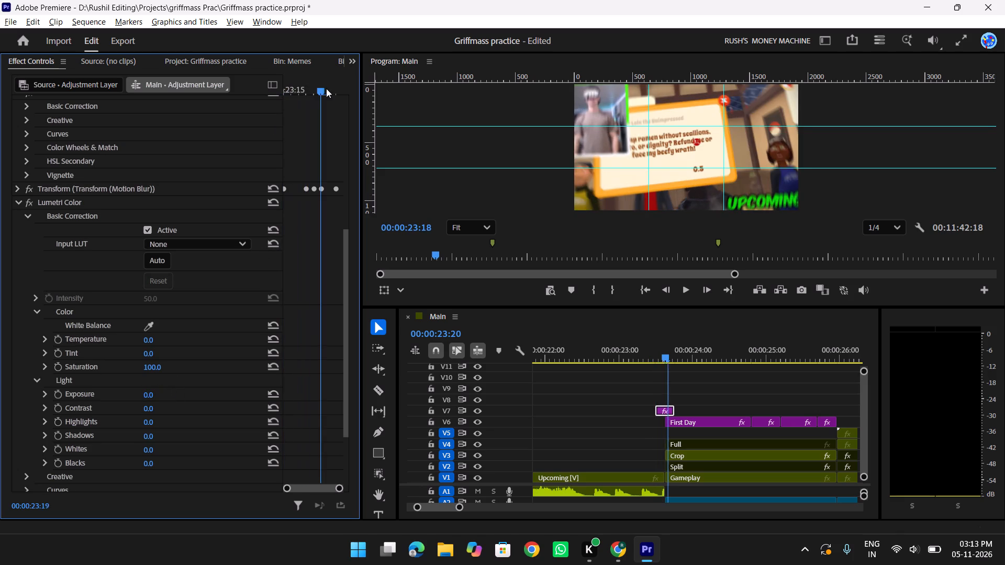
pyautogui.moveTo(326, 88); pyautogui.dragTo(311, 90)
pyautogui.scroll(9, 219, 209)
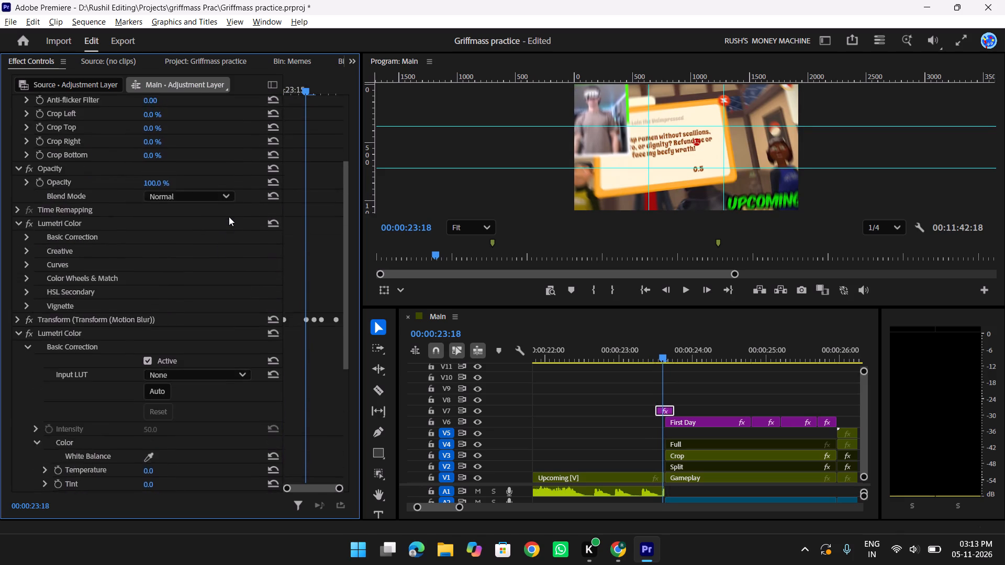
pyautogui.scroll(11, 229, 217)
pyautogui.scroll(-15, 232, 196)
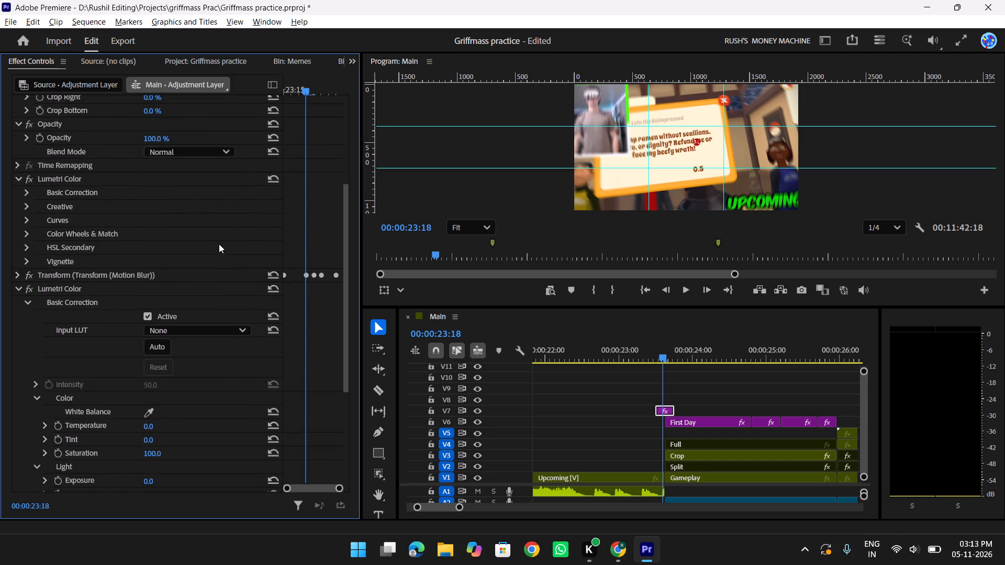
pyautogui.scroll(-4, 219, 244)
pyautogui.moveTo(306, 83); pyautogui.dragTo(316, 87)
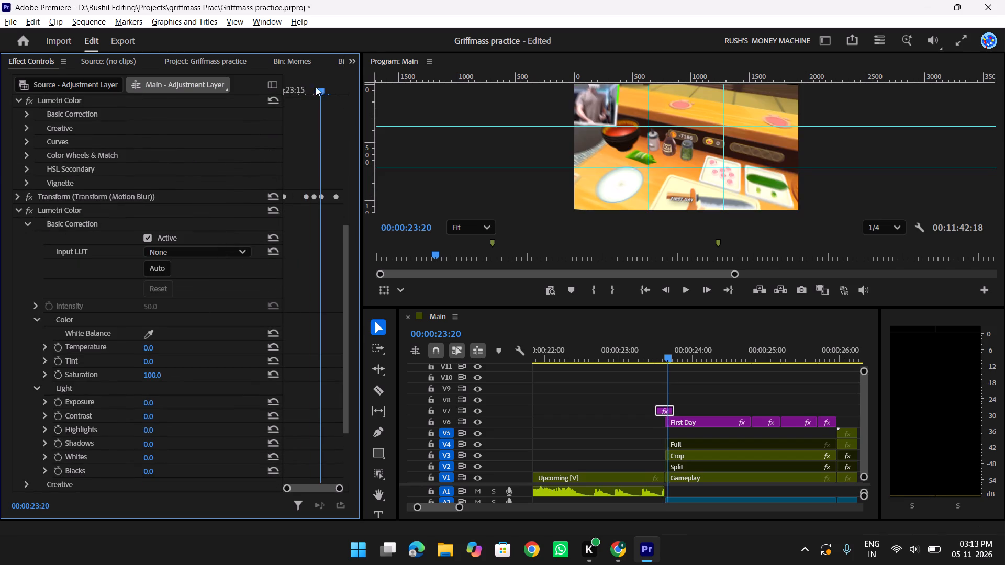
pyautogui.moveTo(316, 87); pyautogui.dragTo(314, 87)
pyautogui.scroll(-4, 171, 352)
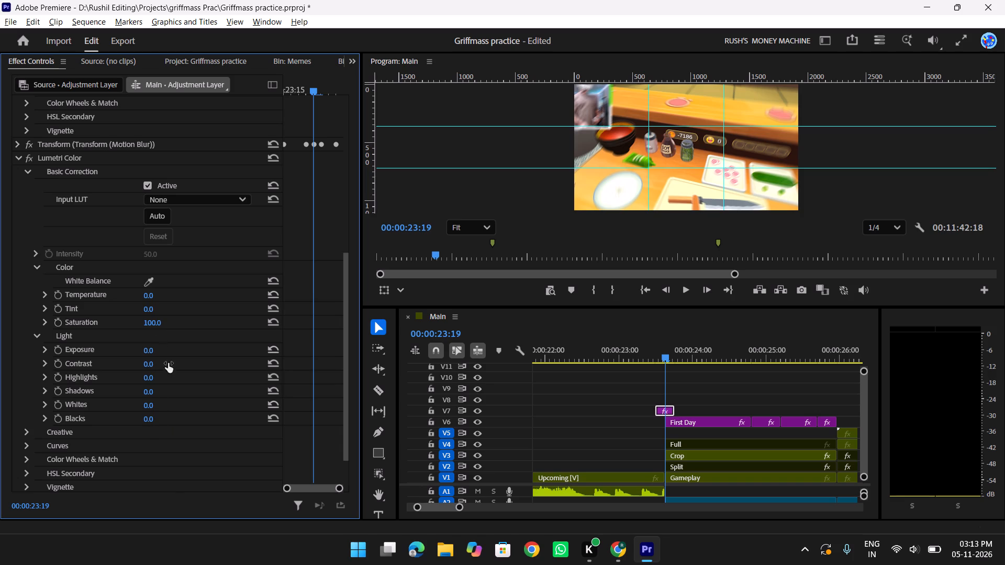
pyautogui.click(146, 350)
pyautogui.press('3')
pyautogui.press('Return')
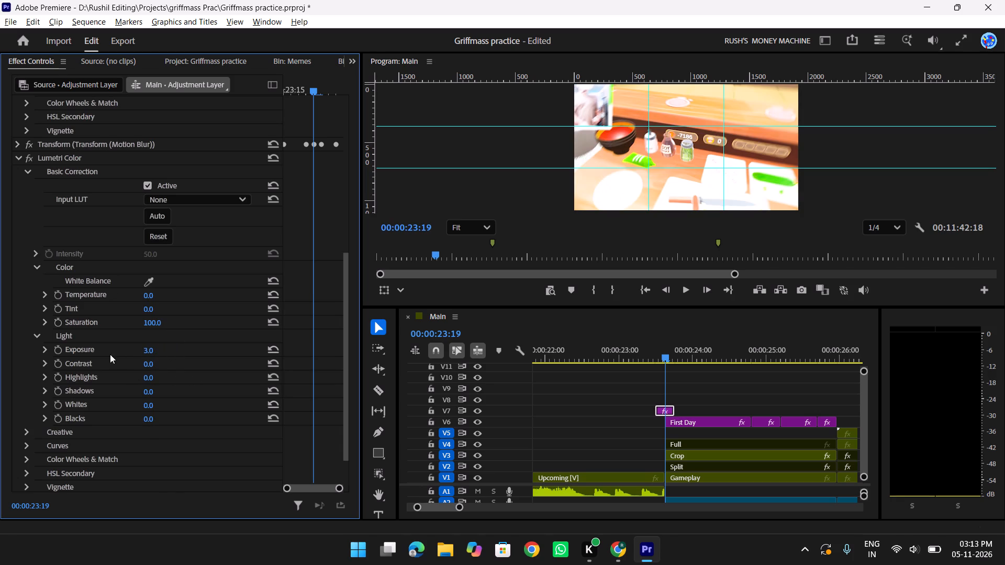
pyautogui.click(62, 350)
# Add Exposure keyframes of 0 at the adjustment layer's start, 00:00:23:15, and near its end at 00:00:23:22.
pyautogui.moveTo(310, 84); pyautogui.dragTo(285, 86)
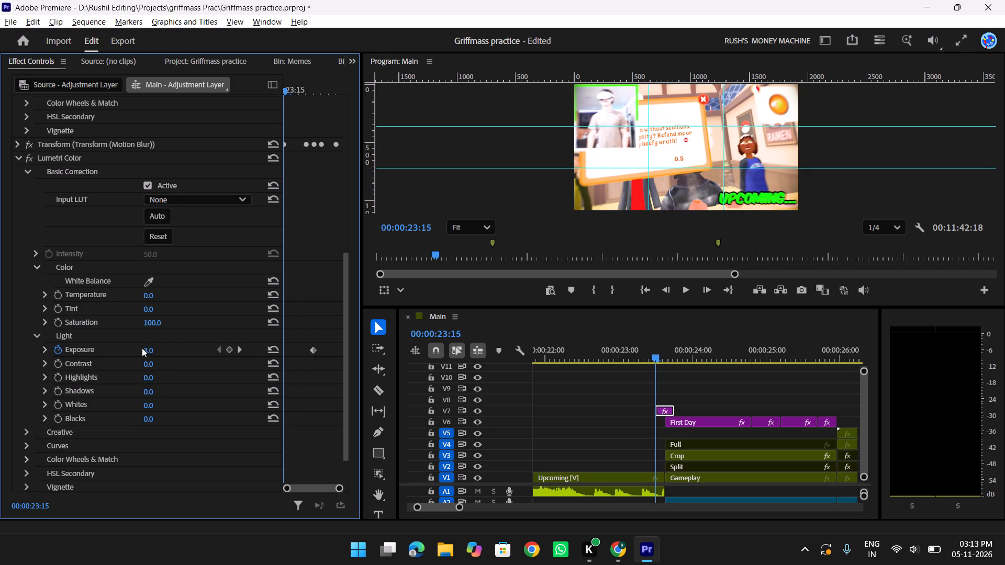
pyautogui.click(141, 349)
pyautogui.click(144, 351)
pyautogui.press('0')
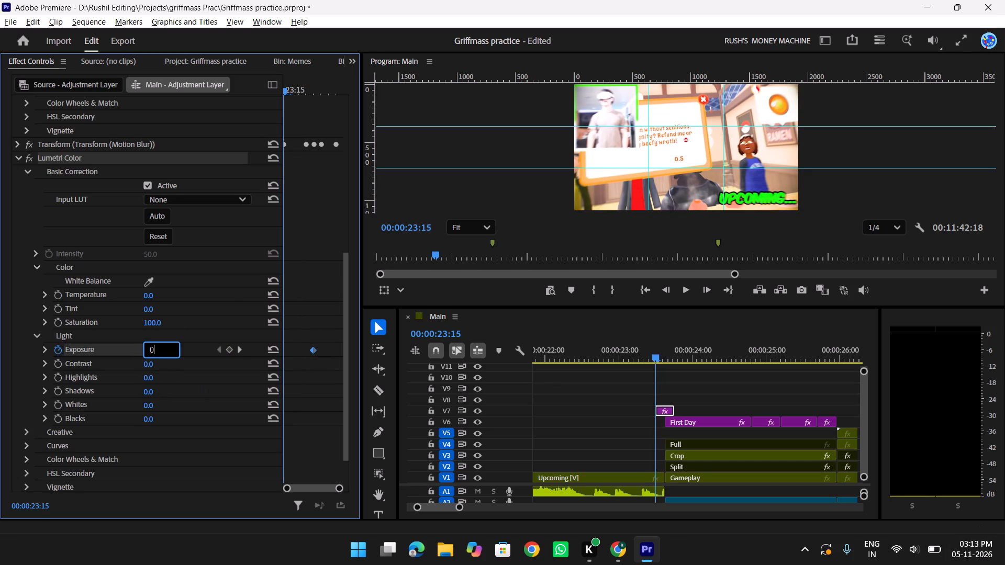
pyautogui.press('Return')
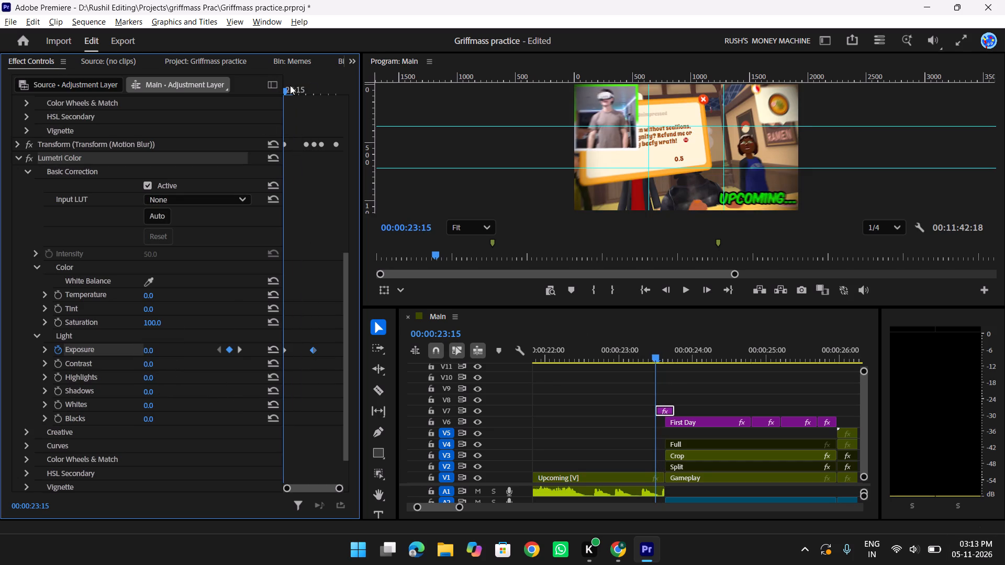
pyautogui.moveTo(290, 85); pyautogui.dragTo(340, 93)
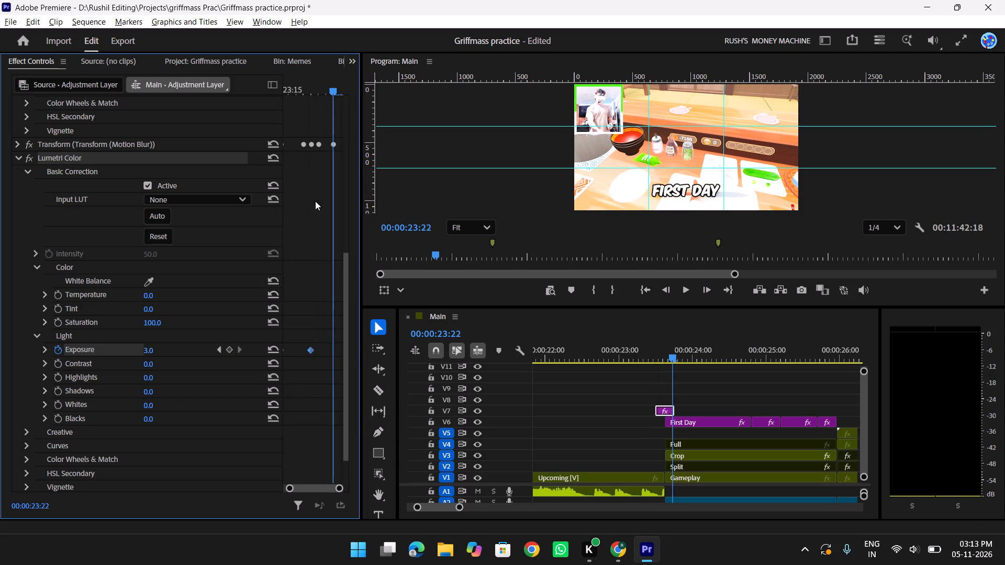
pyautogui.click(155, 351)
pyautogui.press('0')
pyautogui.press('Return')
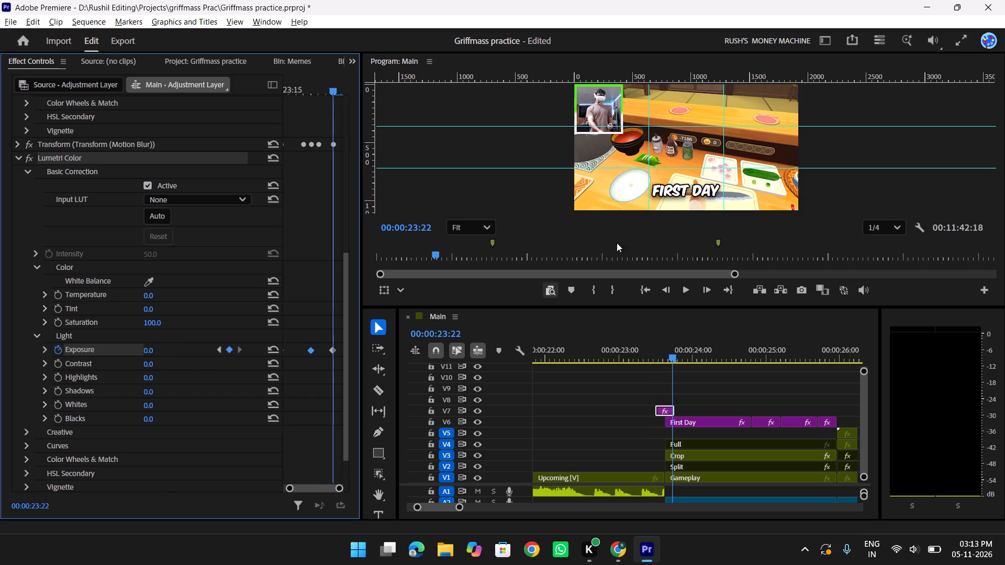
# Play back the transition into First Day from 00:00:23:08 and again from 00:00:22:16 to check the exposure flash.
pyautogui.moveTo(674, 355); pyautogui.dragTo(639, 354)
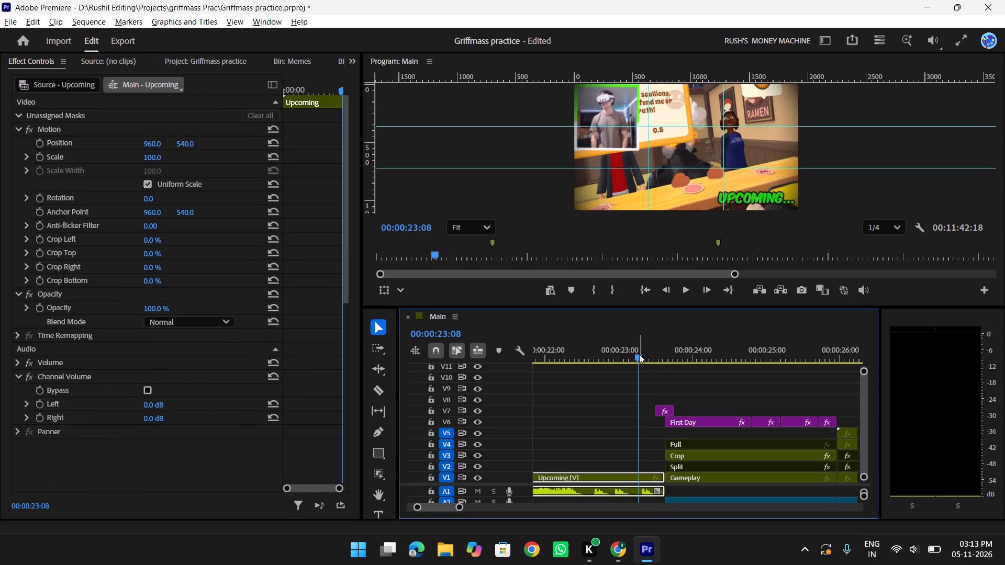
pyautogui.press('space')
pyautogui.press('space')
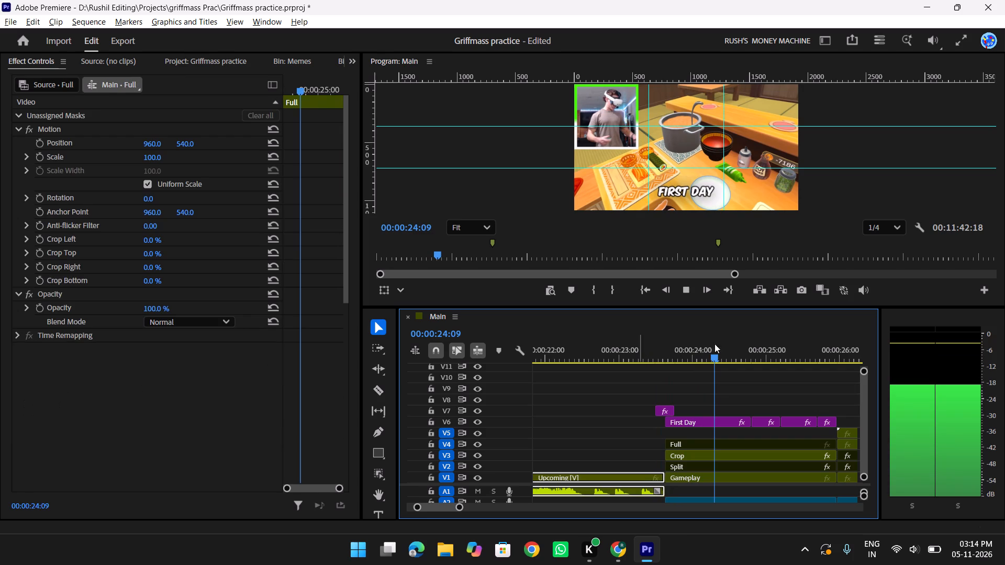
pyautogui.moveTo(701, 361); pyautogui.dragTo(587, 361)
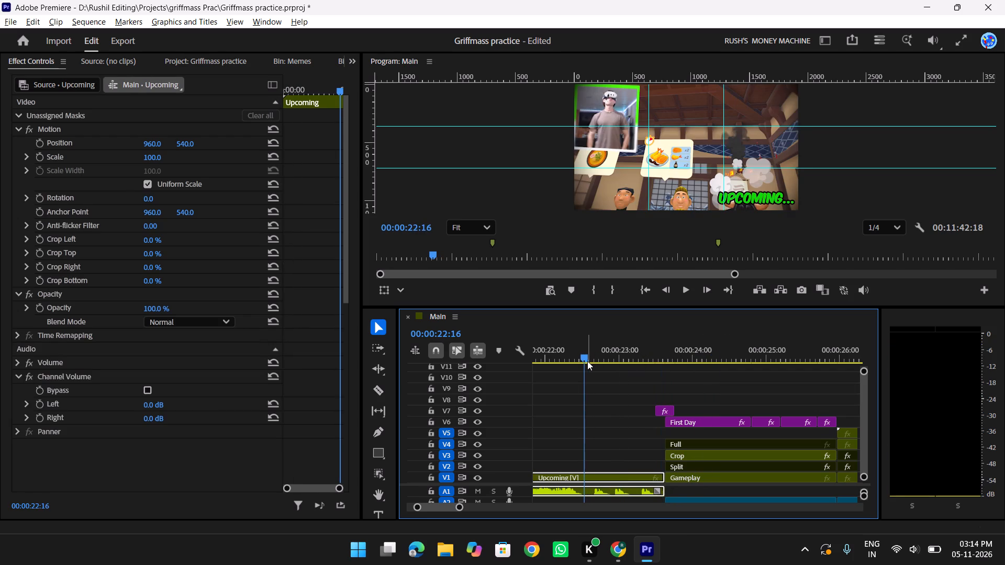
pyautogui.press('space')
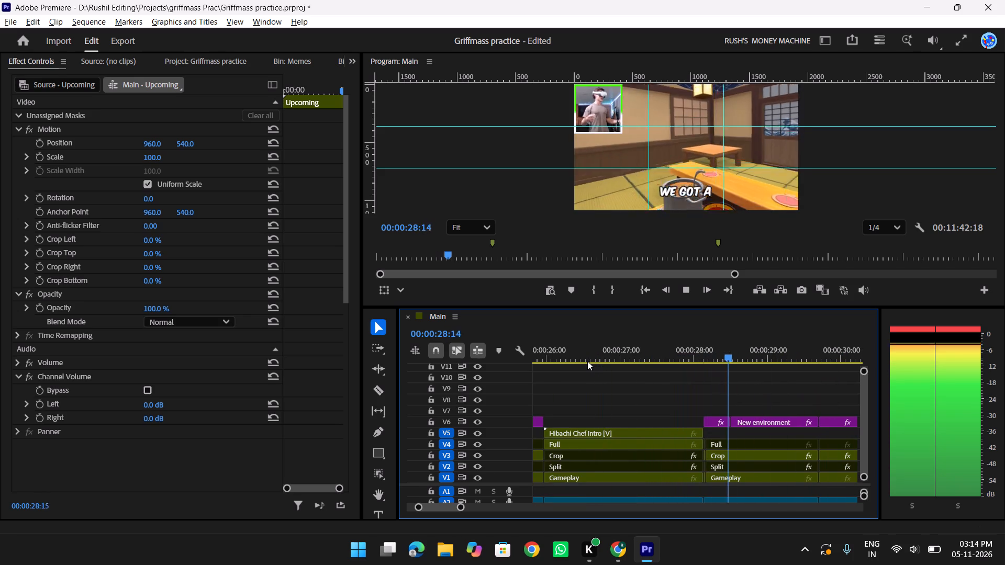
pyautogui.press('space')
# Scrub and play back the Hibachi Chef Intro clip and its cut into New environment to check the timing.
pyautogui.moveTo(775, 352); pyautogui.dragTo(670, 352)
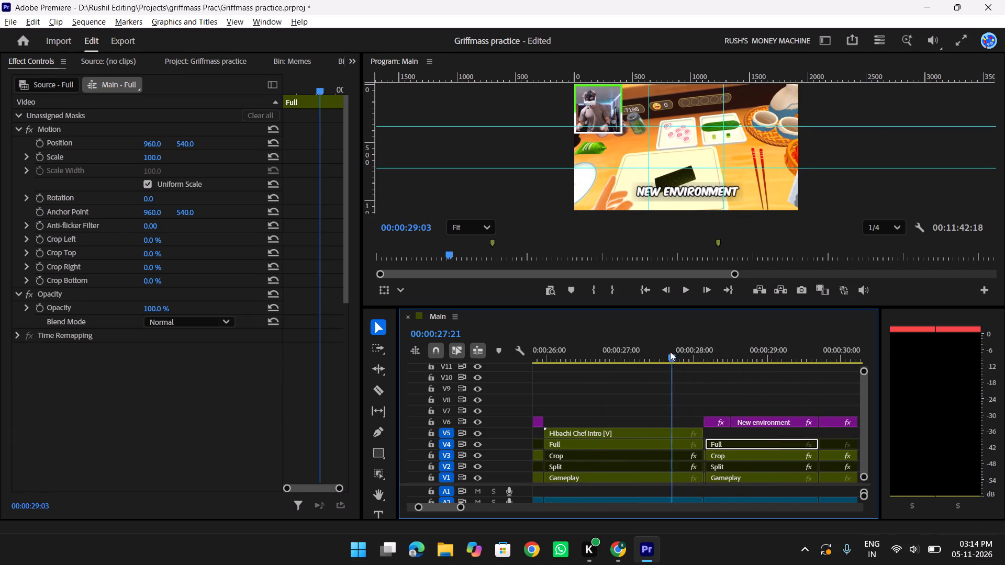
pyautogui.moveTo(670, 352); pyautogui.dragTo(651, 356)
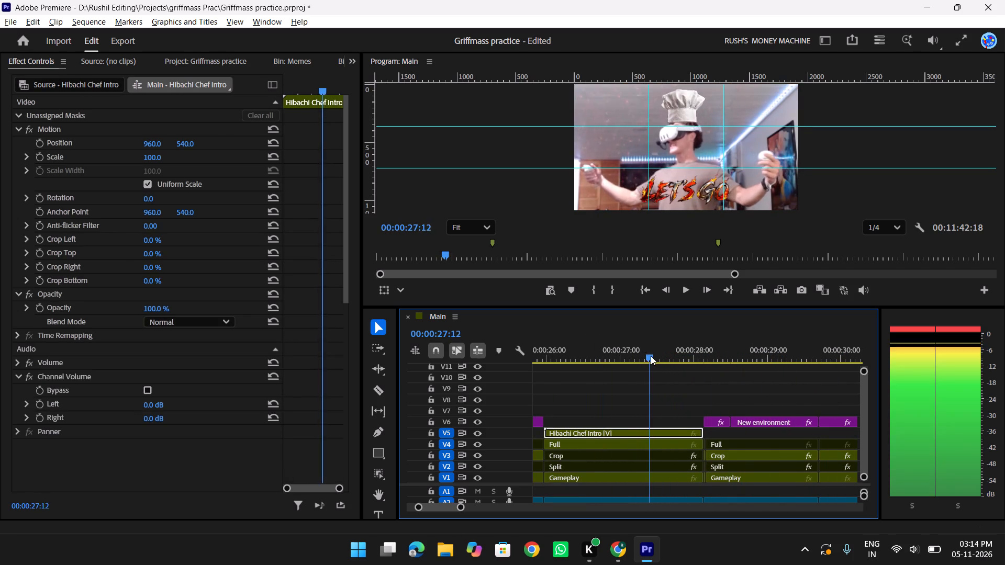
pyautogui.moveTo(651, 356); pyautogui.dragTo(693, 360)
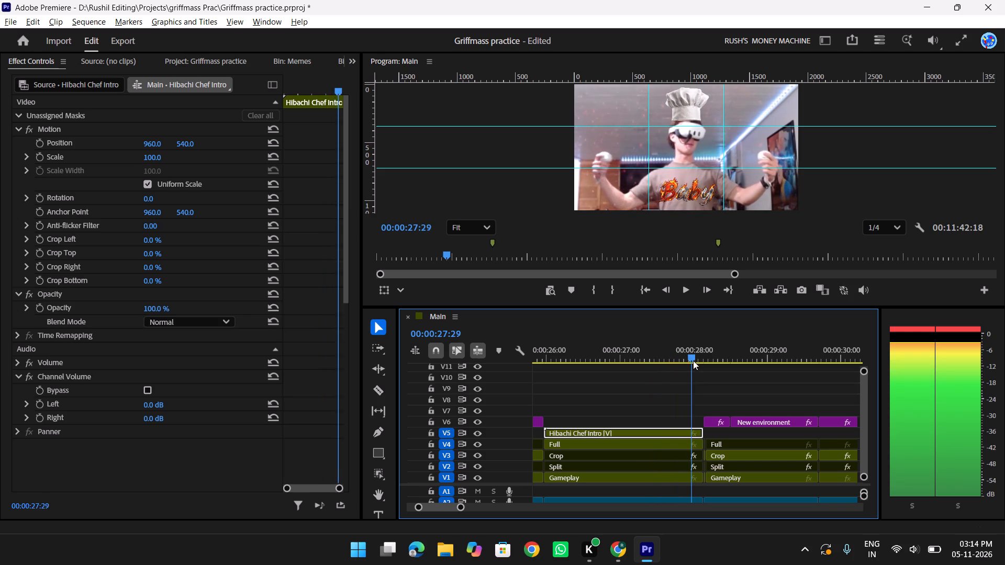
pyautogui.moveTo(693, 360); pyautogui.dragTo(688, 364)
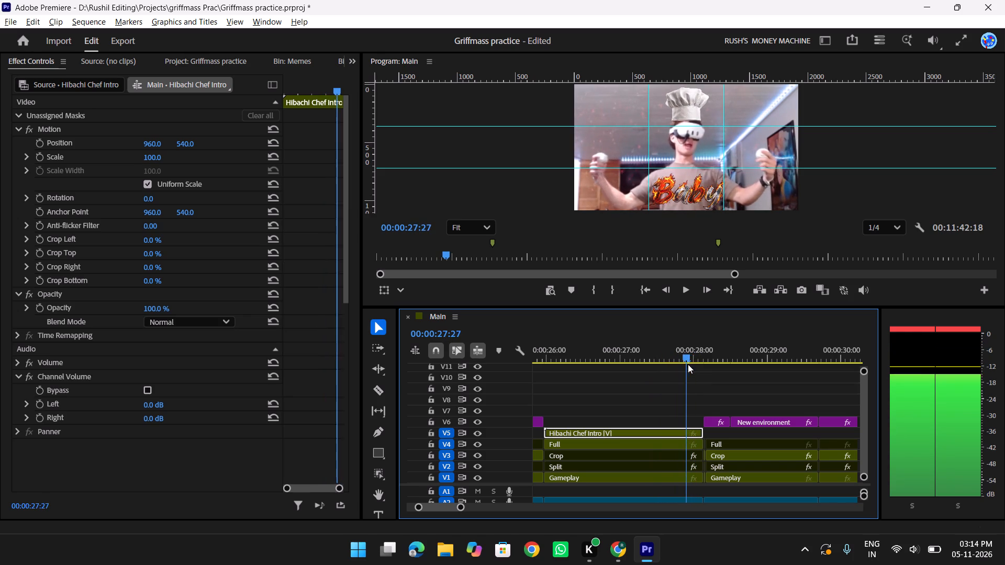
pyautogui.moveTo(688, 364); pyautogui.dragTo(633, 360)
pyautogui.press('space')
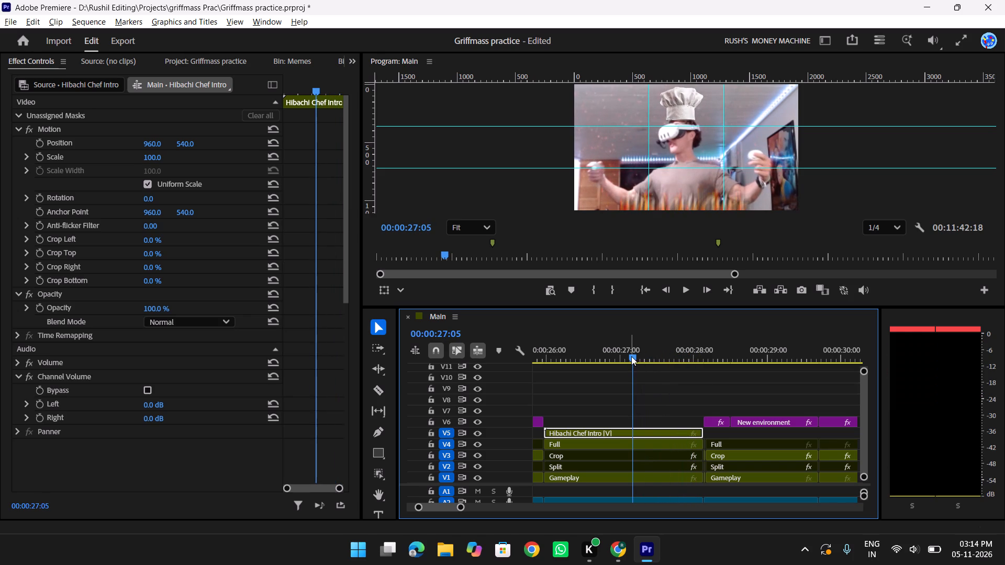
pyautogui.press('space')
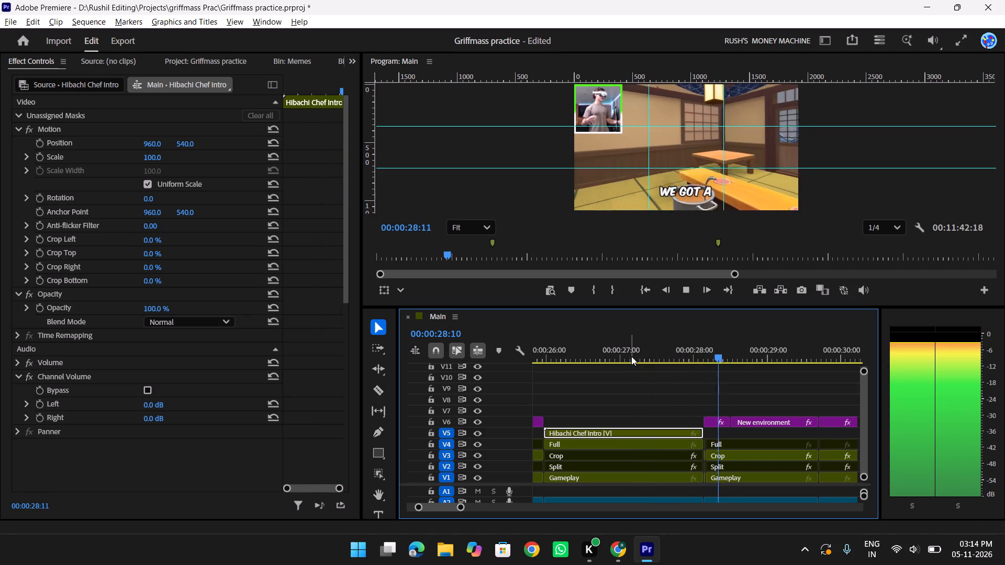
pyautogui.moveTo(738, 354); pyautogui.dragTo(677, 354)
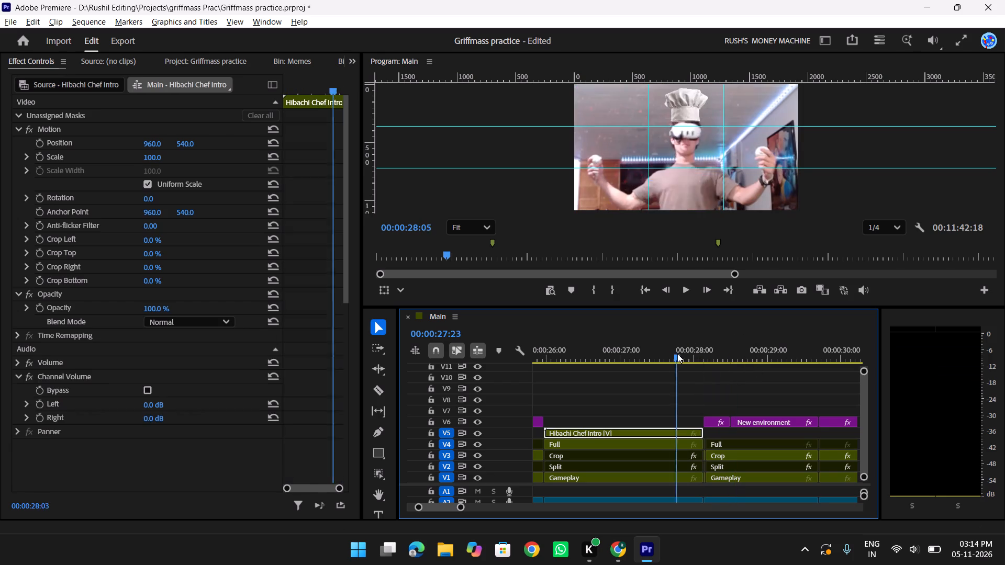
pyautogui.moveTo(677, 354); pyautogui.dragTo(596, 355)
pyautogui.press('space')
pyautogui.press('space')
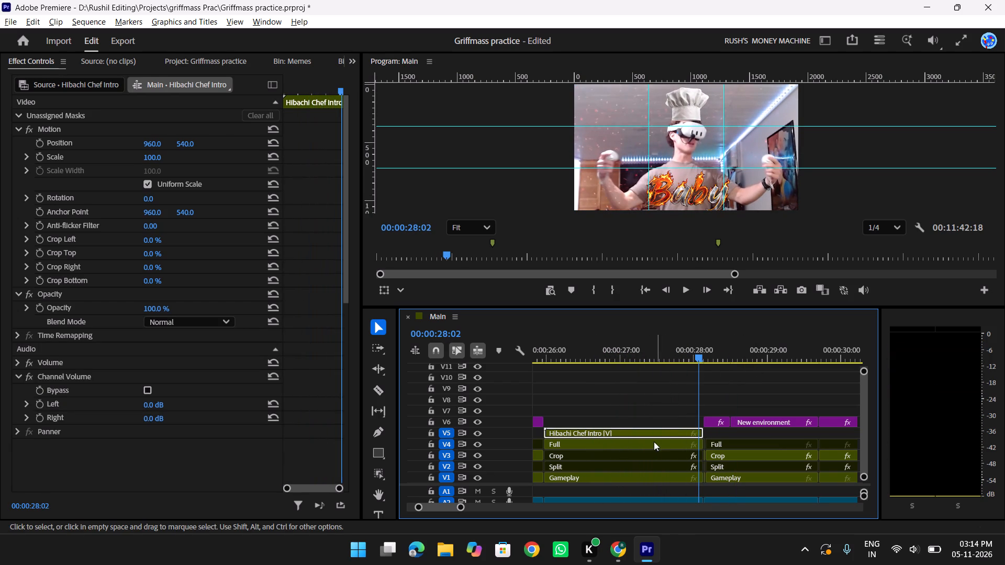
# Open the nested Hibachi Chef Intro sequence and scrub its ending from the Let's Go caption to the Baby caption.
pyautogui.doubleClick(648, 428)
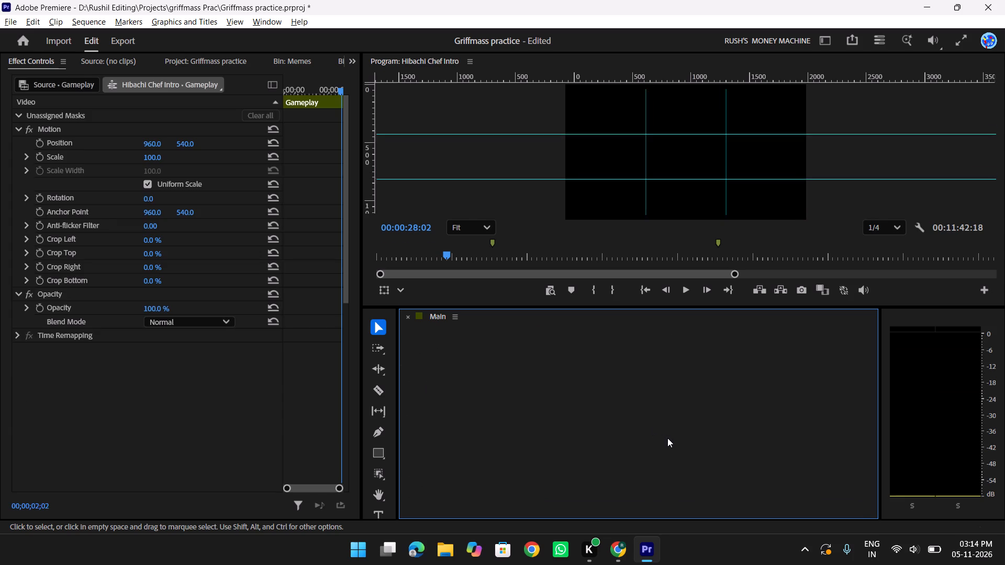
pyautogui.click(673, 404)
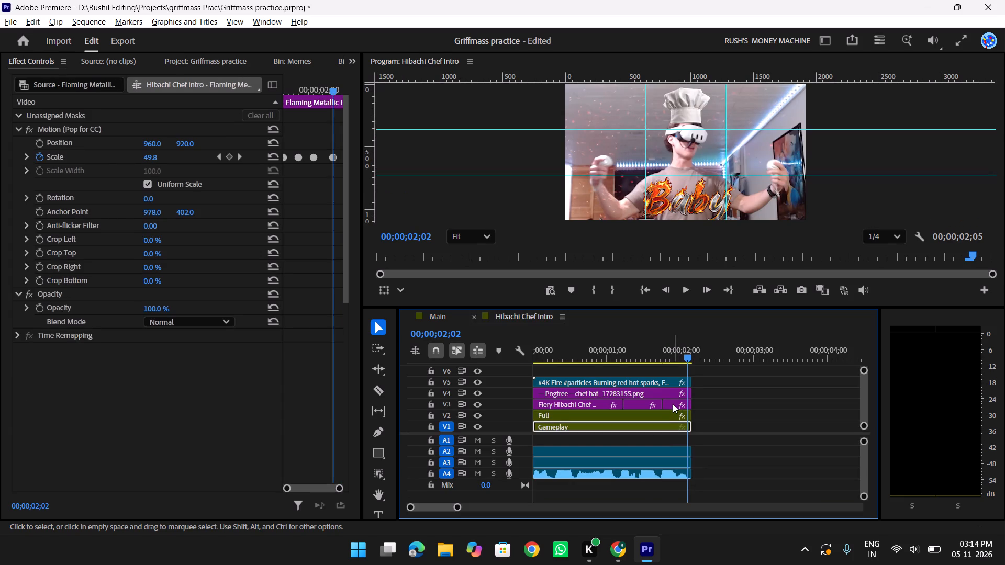
pyautogui.moveTo(689, 353); pyautogui.dragTo(655, 358)
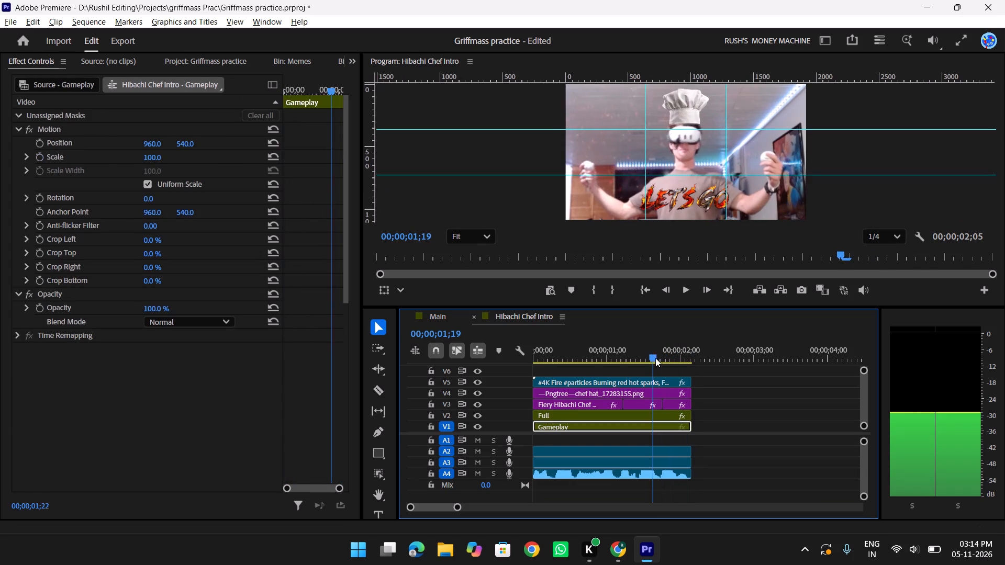
pyautogui.moveTo(655, 358); pyautogui.dragTo(676, 361)
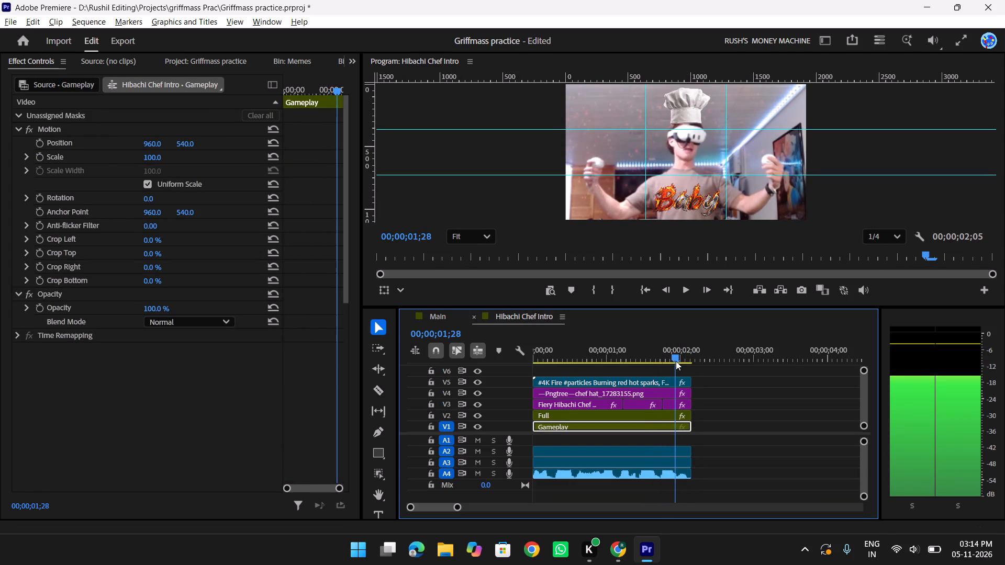
pyautogui.moveTo(676, 361); pyautogui.dragTo(677, 363)
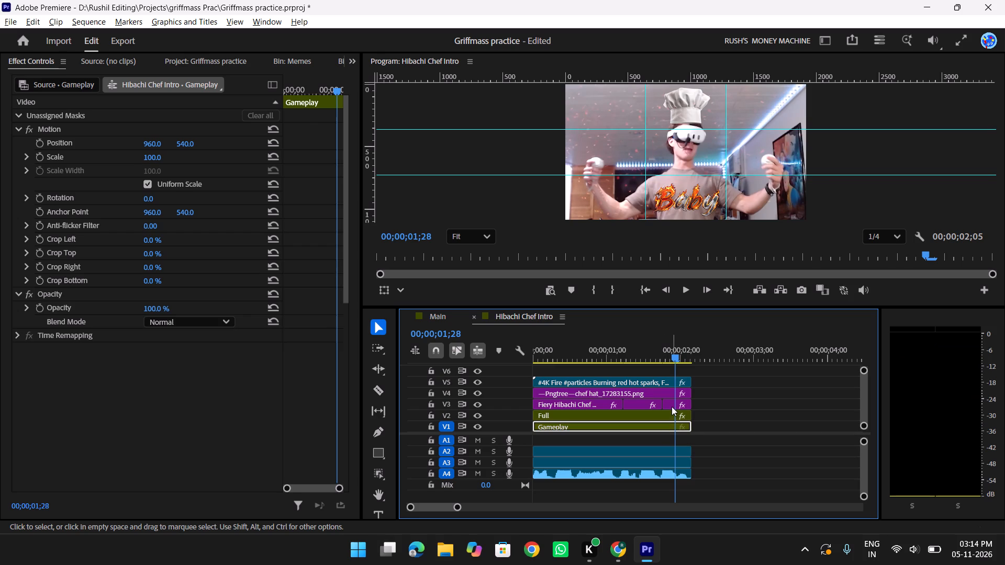
# Move the Baby caption's third Scale keyframe, valued 30, about one frame earlier, to 00;00;01;28.
pyautogui.click(671, 406)
pyautogui.scroll(-4, 323, 272)
pyautogui.scroll(3, 314, 269)
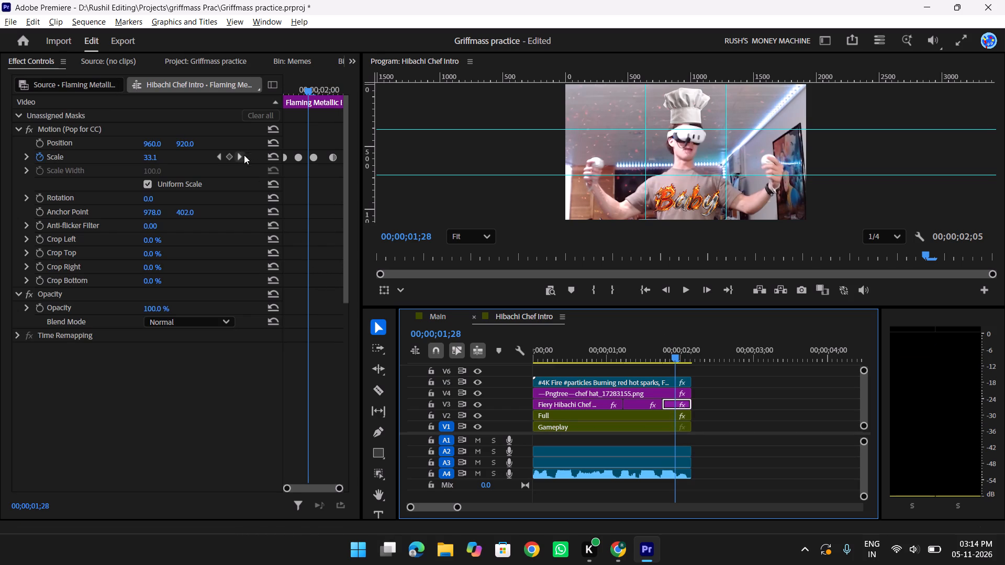
pyautogui.click(239, 156)
pyautogui.click(239, 156)
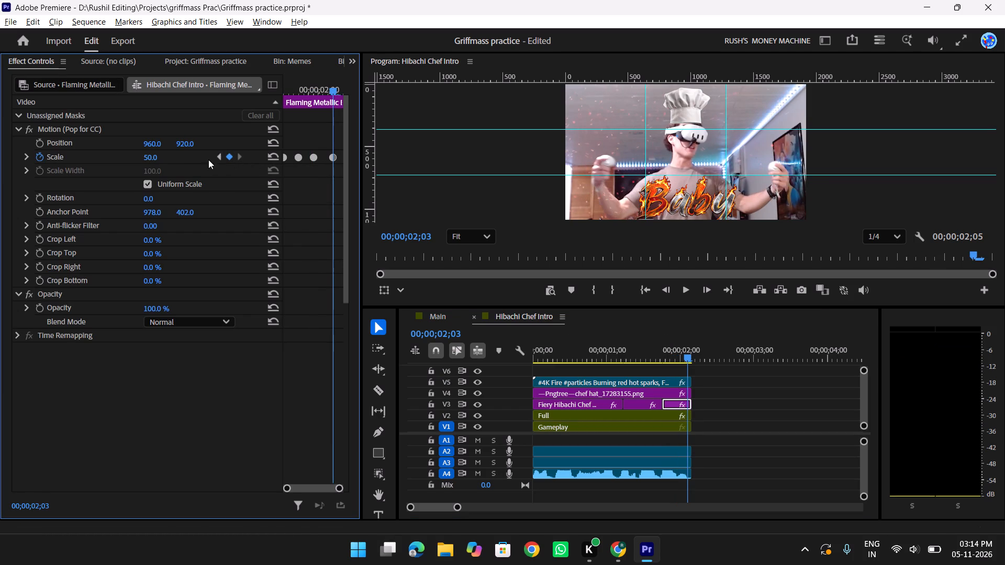
pyautogui.click(216, 159)
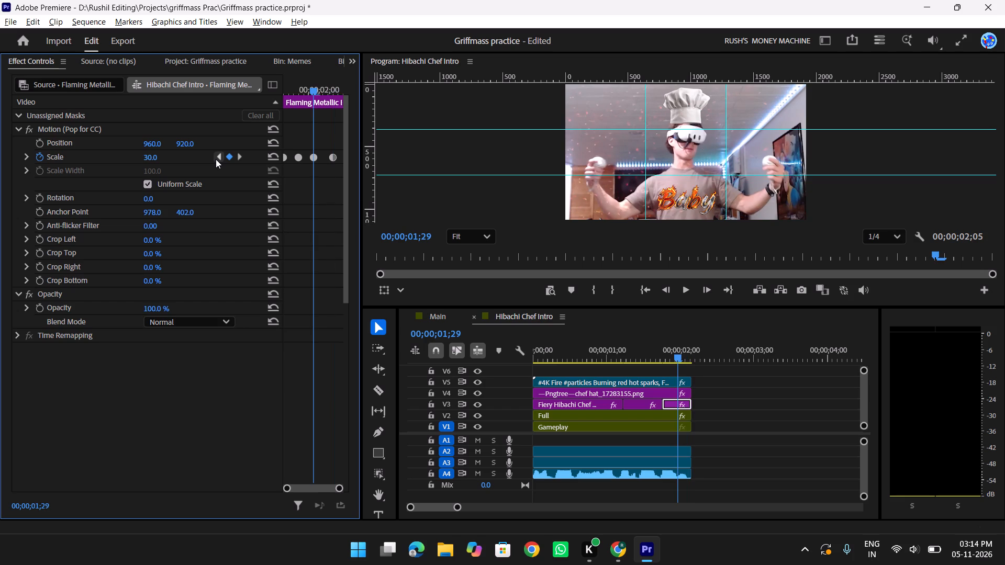
pyautogui.click(216, 159)
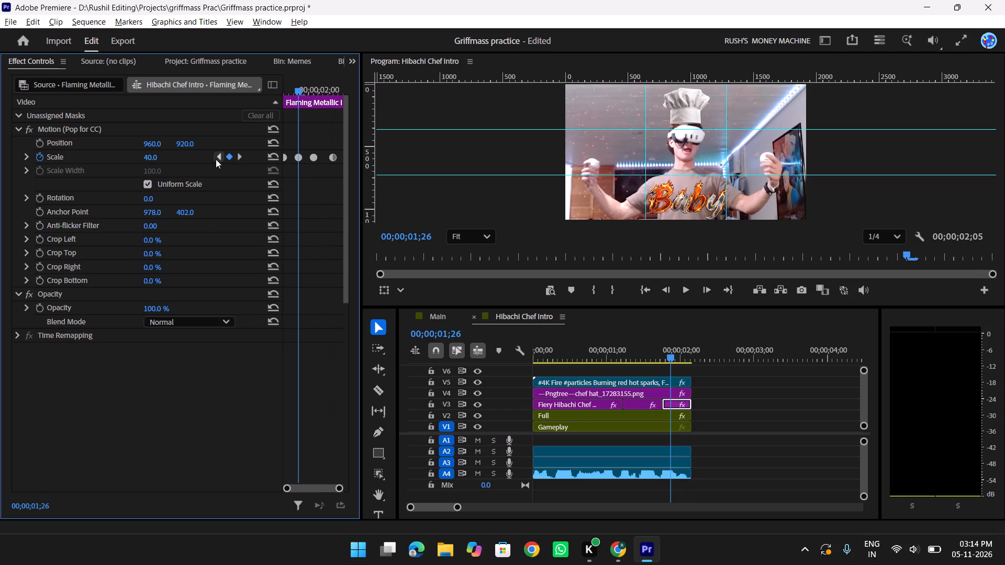
pyautogui.click(216, 159)
pyautogui.click(304, 179)
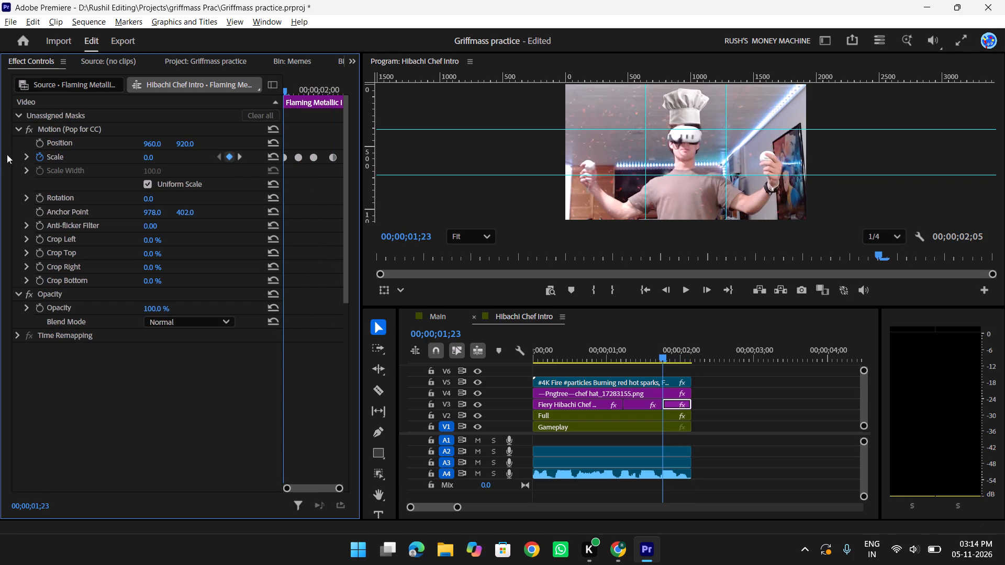
pyautogui.click(25, 158)
pyautogui.click(313, 156)
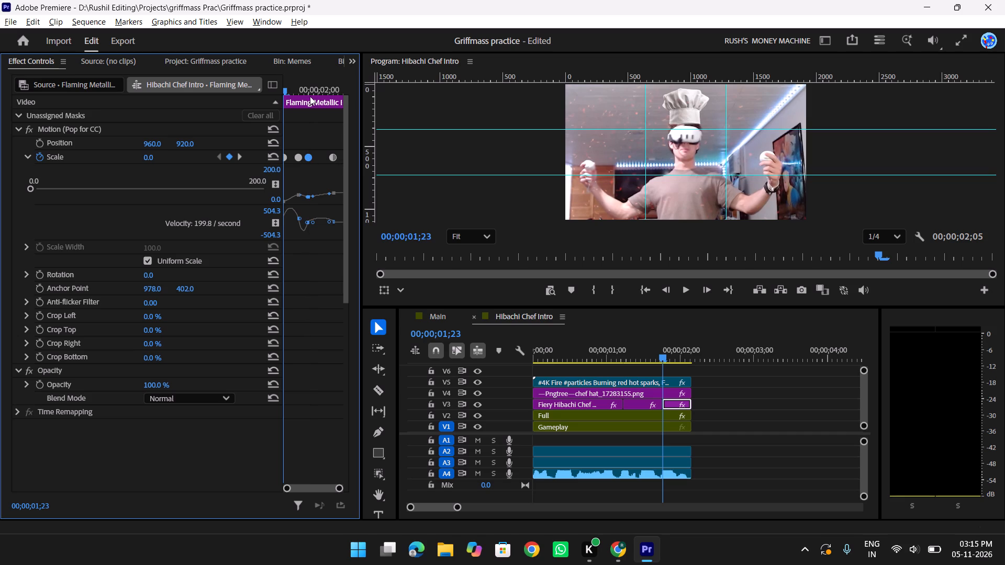
# Play back and scrub the Hibachi Chef Intro captions to check the Baby pop animation, and return to the Main sequence.
pyautogui.press('space')
pyautogui.press('space')
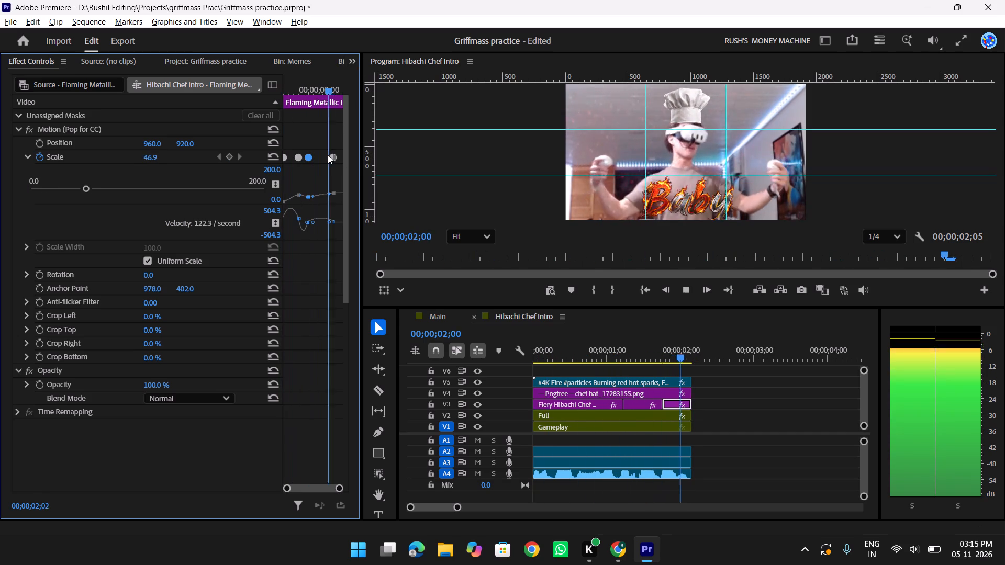
pyautogui.press('space')
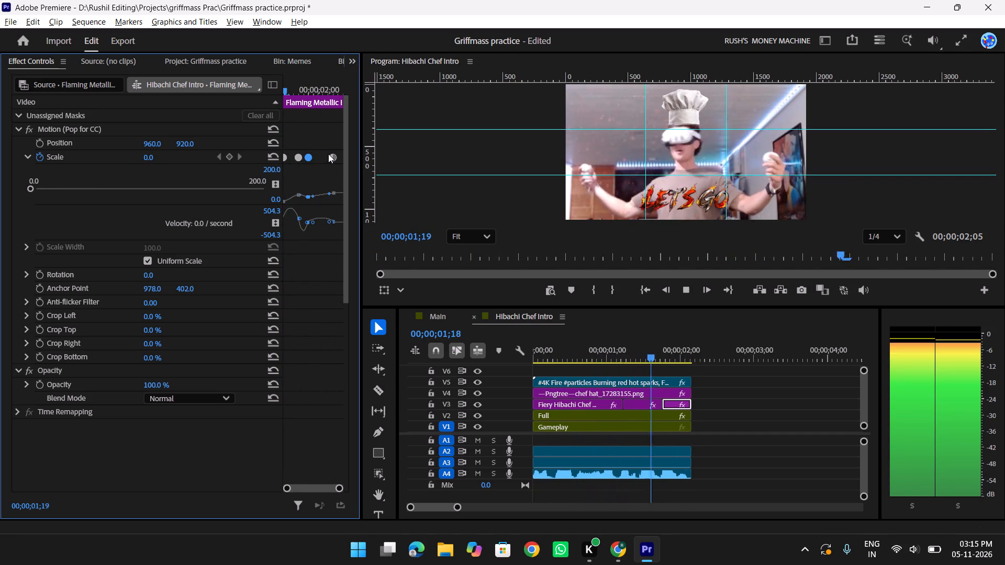
pyautogui.press('space')
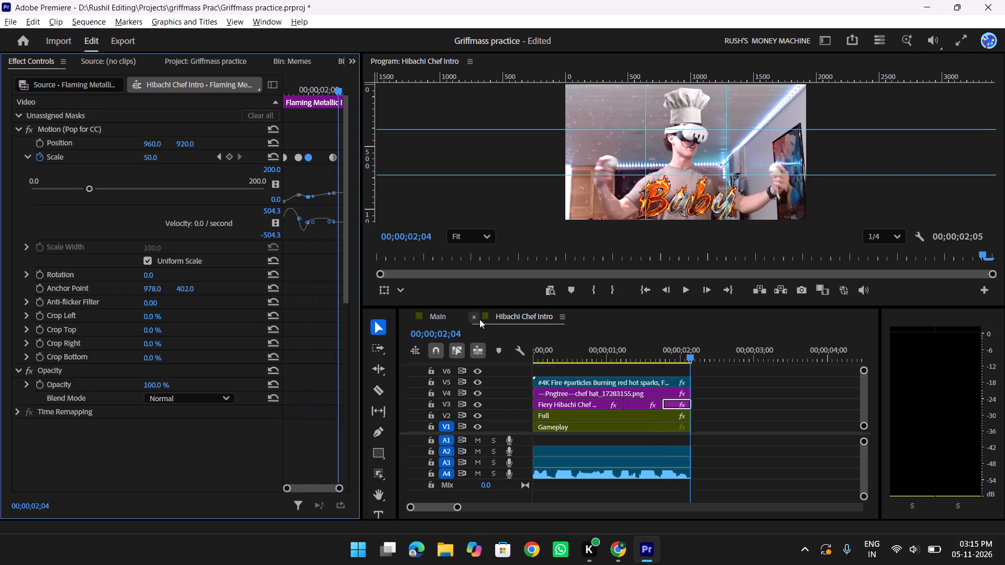
pyautogui.moveTo(685, 351); pyautogui.dragTo(616, 353)
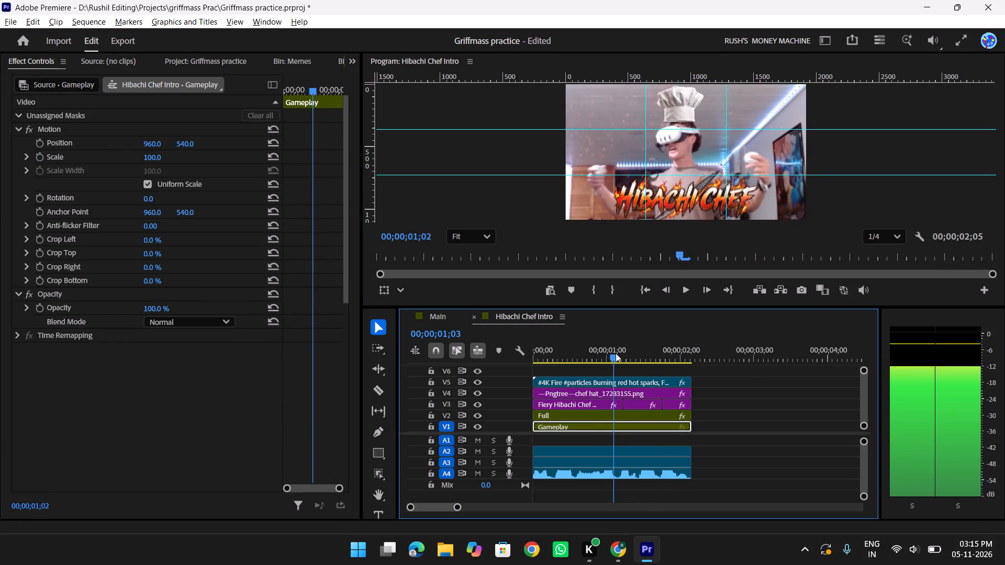
pyautogui.moveTo(616, 353); pyautogui.dragTo(642, 354)
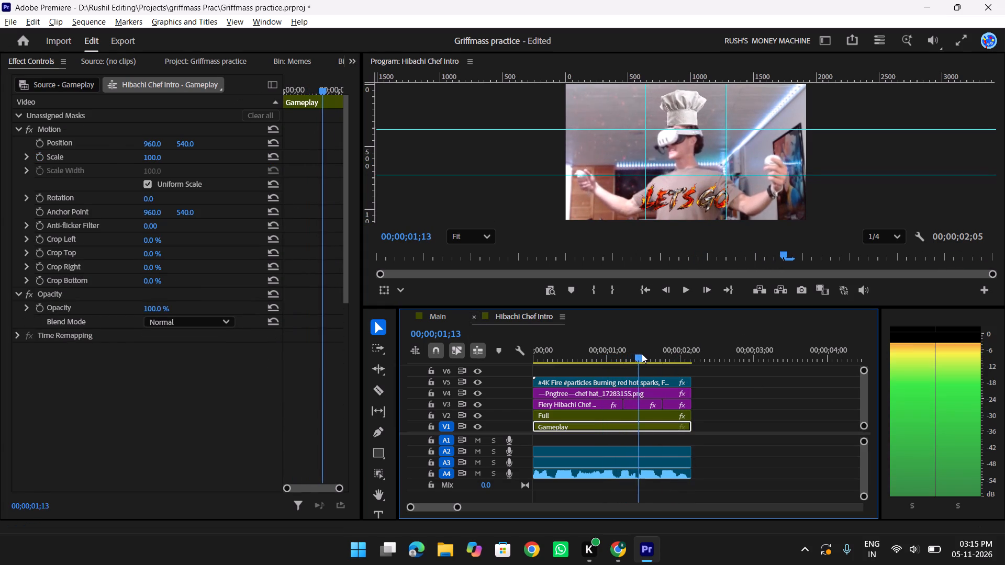
pyautogui.moveTo(642, 354); pyautogui.dragTo(672, 354)
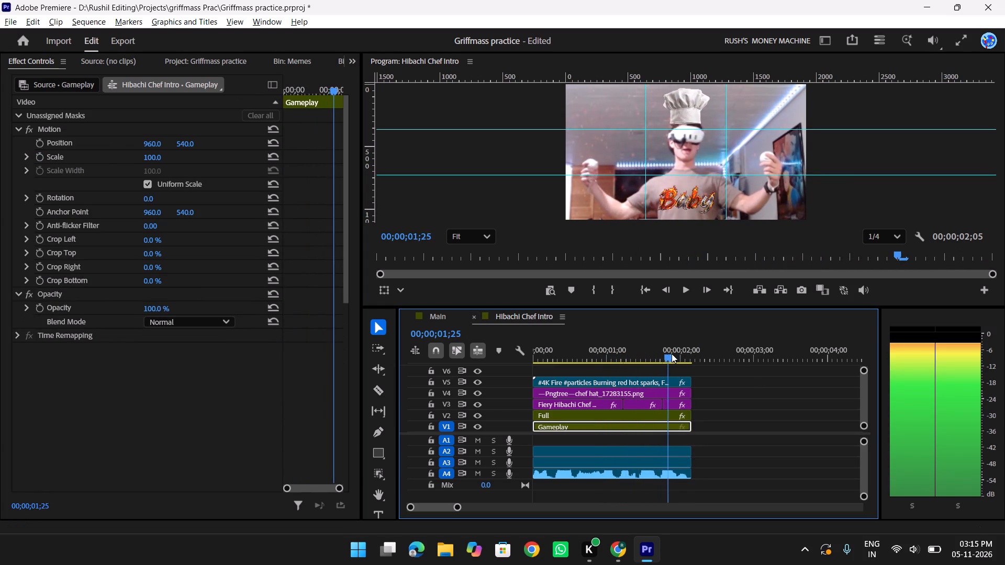
pyautogui.moveTo(672, 354); pyautogui.dragTo(714, 355)
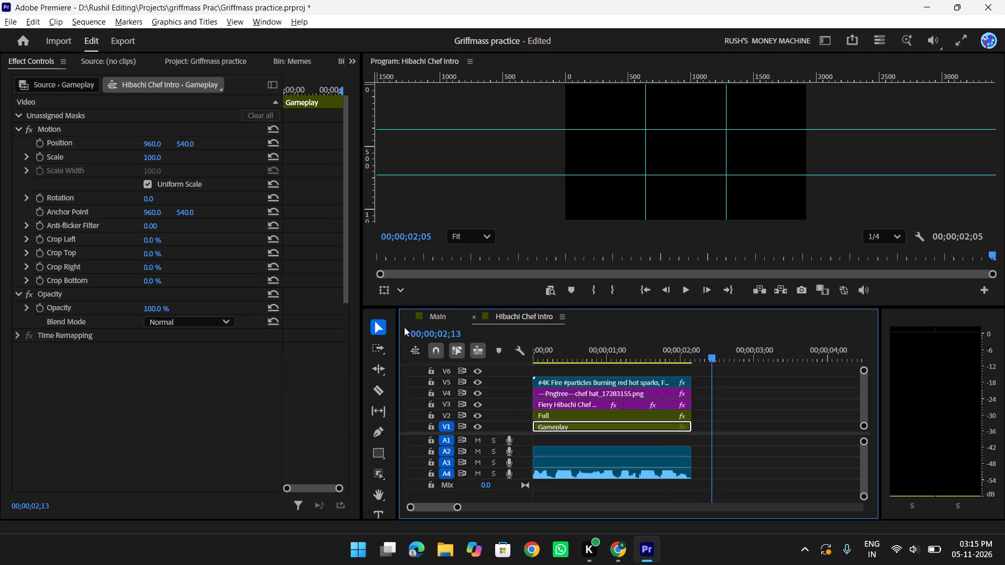
pyautogui.click(476, 317)
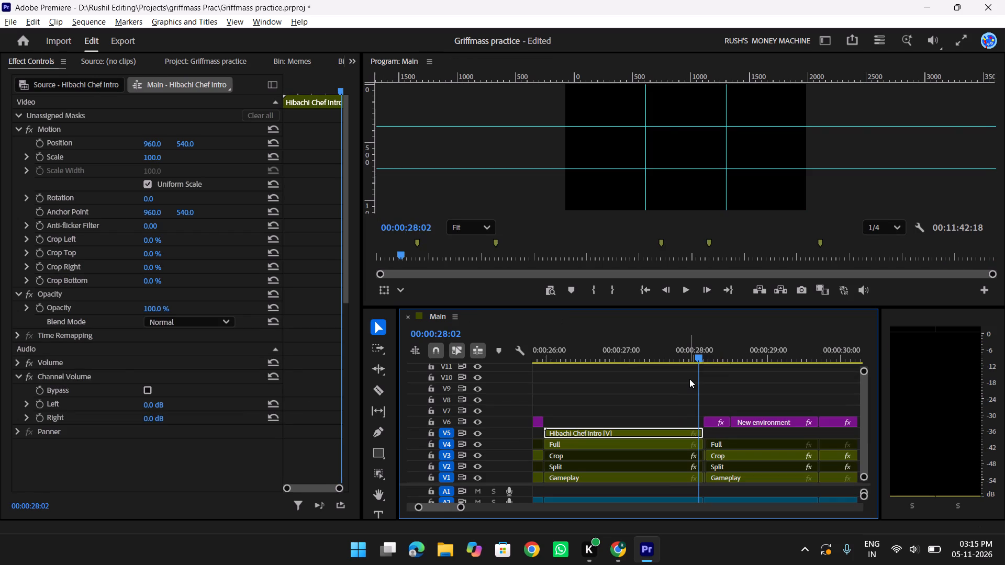
# Go back along the Main sequence and play the transition from Upcoming into First Day twice to review it.
pyautogui.moveTo(680, 359); pyautogui.dragTo(588, 359)
pyautogui.moveTo(603, 356); pyautogui.dragTo(533, 354)
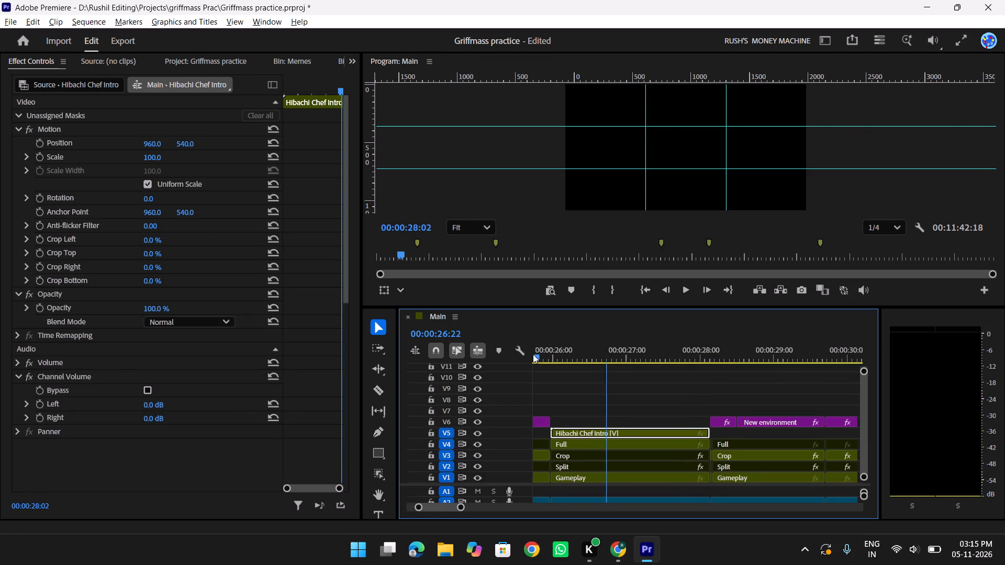
pyautogui.press('y')
pyautogui.press('y')
pyautogui.press('y')
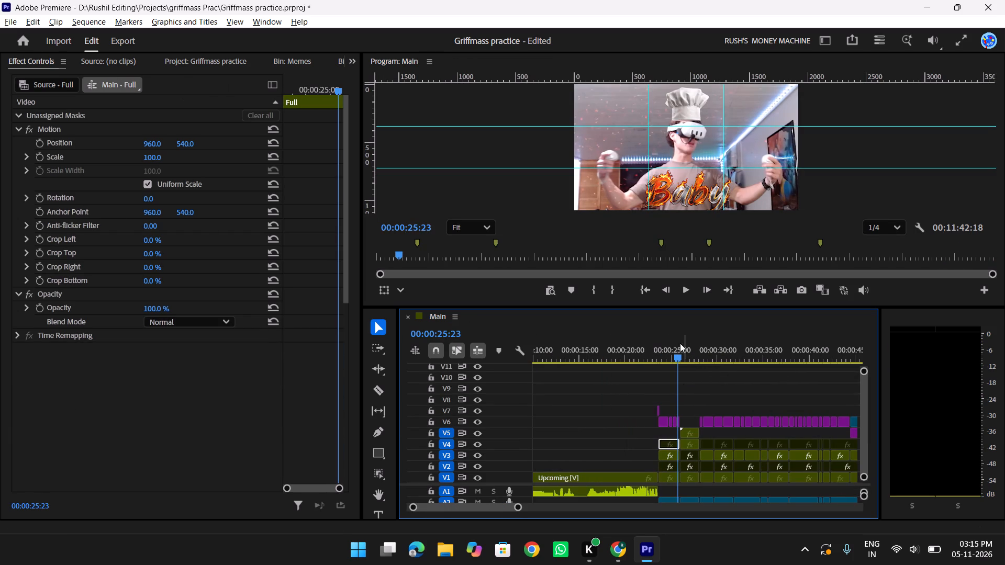
pyautogui.moveTo(655, 360); pyautogui.dragTo(643, 358)
pyautogui.write('ttt')
pyautogui.scroll(-3, 643, 359)
pyautogui.press('space')
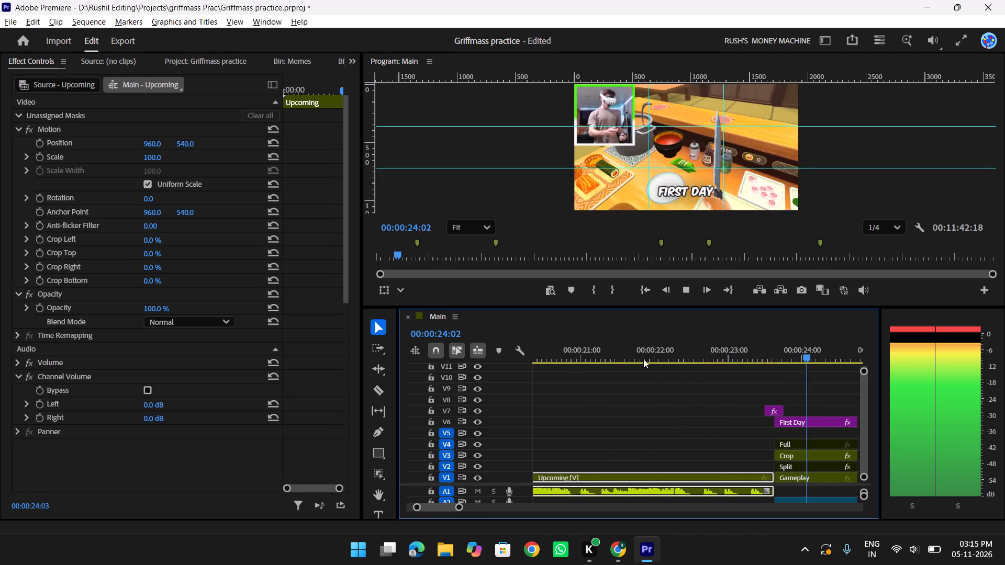
pyautogui.press('space')
pyautogui.scroll(-6, 643, 359)
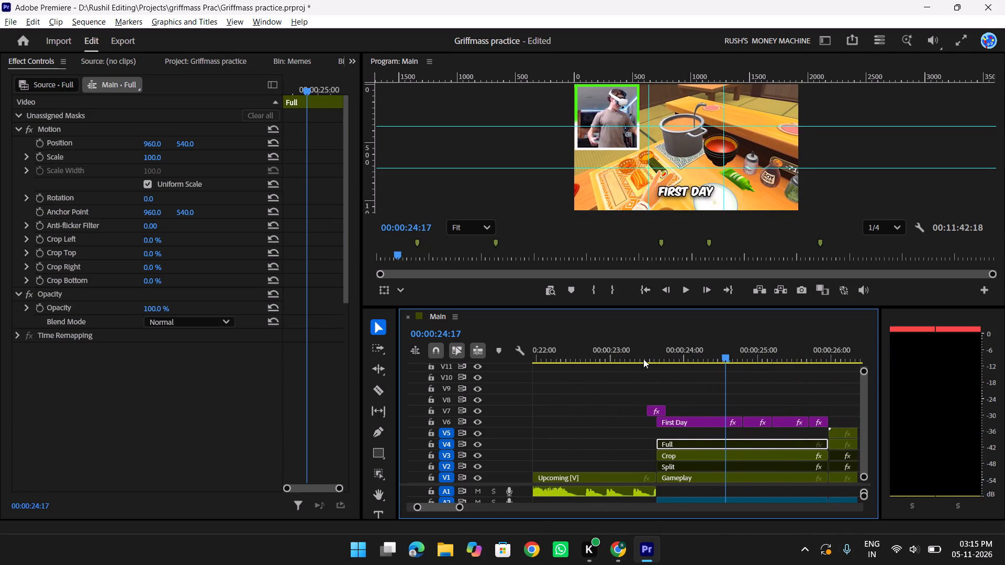
pyautogui.moveTo(655, 355); pyautogui.dragTo(674, 357)
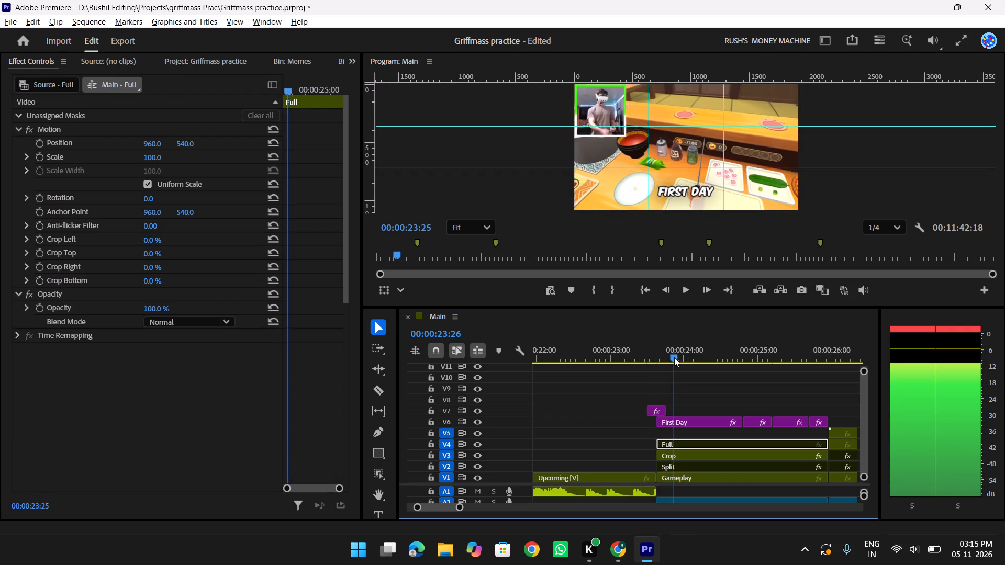
pyautogui.moveTo(674, 357); pyautogui.dragTo(623, 358)
pyautogui.press('space')
pyautogui.press('space')
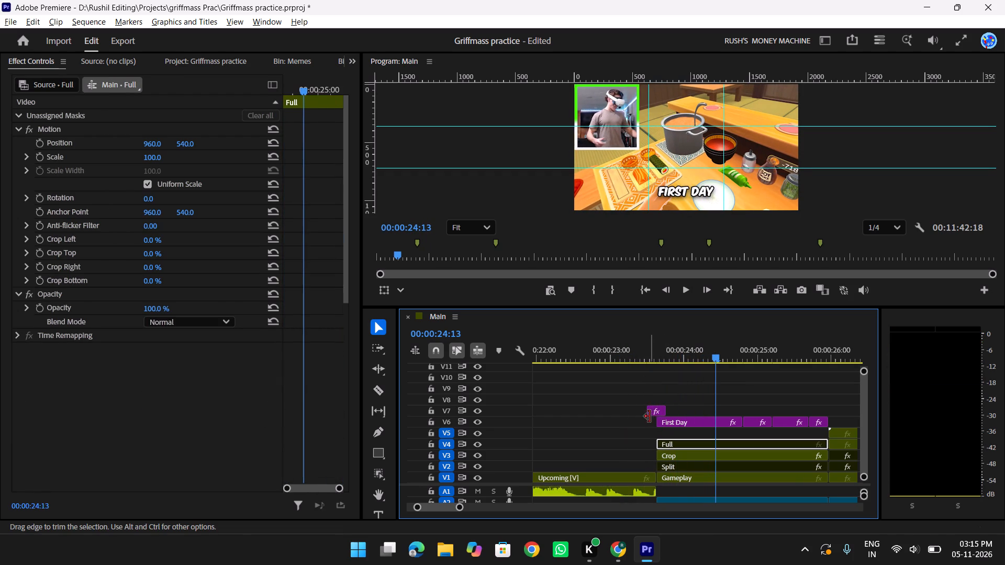
# Inspect the effects on the adjustment layer over the Upcoming to First Day cut, and go to the Griffmass practice project items.
pyautogui.write('tt')
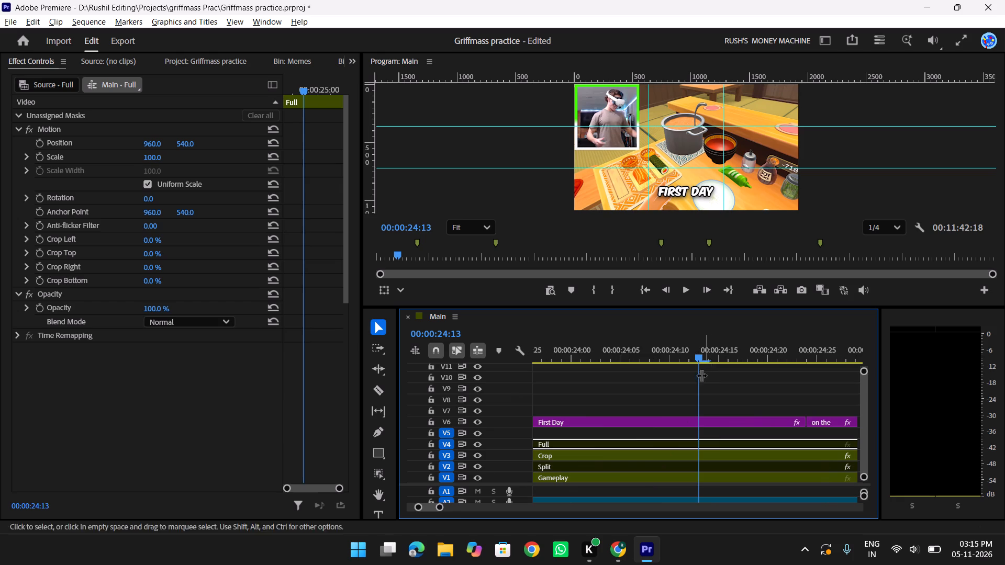
pyautogui.scroll(9, 698, 390)
pyautogui.click(615, 409)
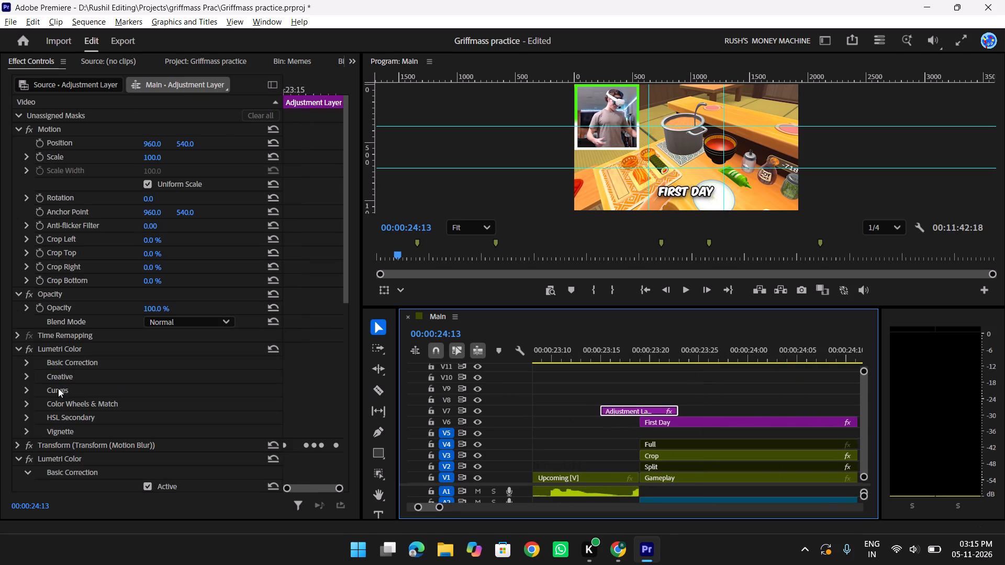
pyautogui.scroll(-4, 66, 389)
pyautogui.scroll(9, 72, 385)
pyautogui.click(119, 66)
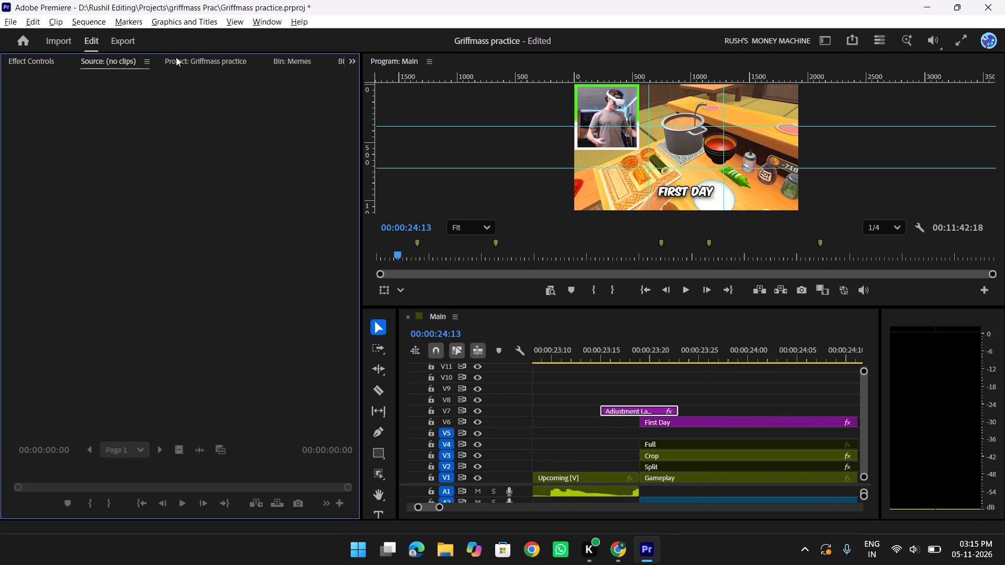
pyautogui.click(201, 65)
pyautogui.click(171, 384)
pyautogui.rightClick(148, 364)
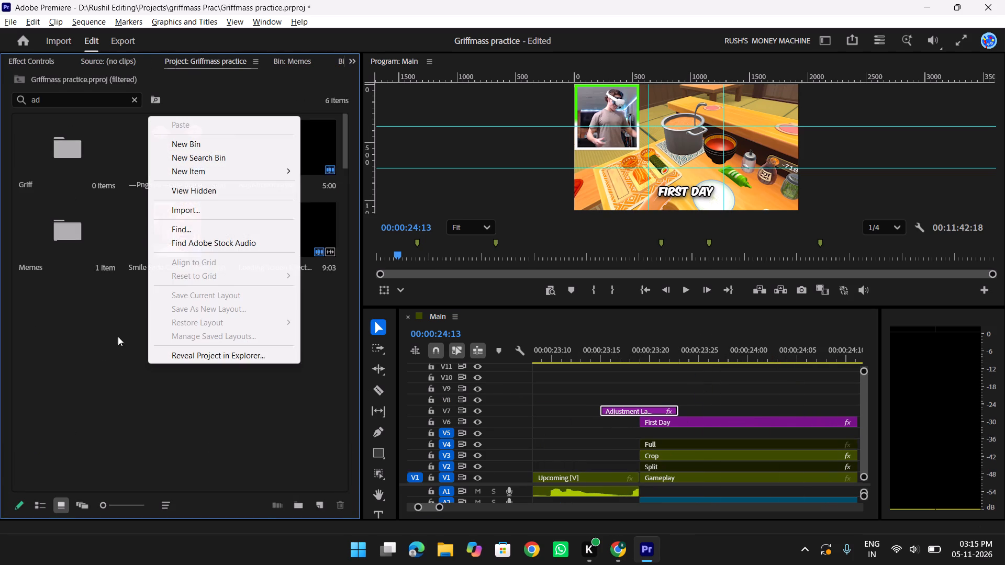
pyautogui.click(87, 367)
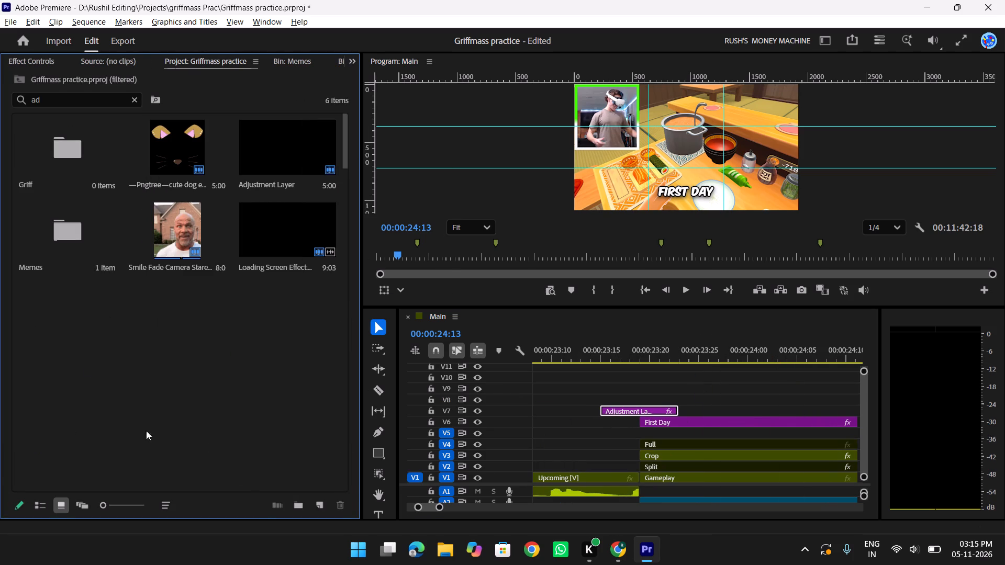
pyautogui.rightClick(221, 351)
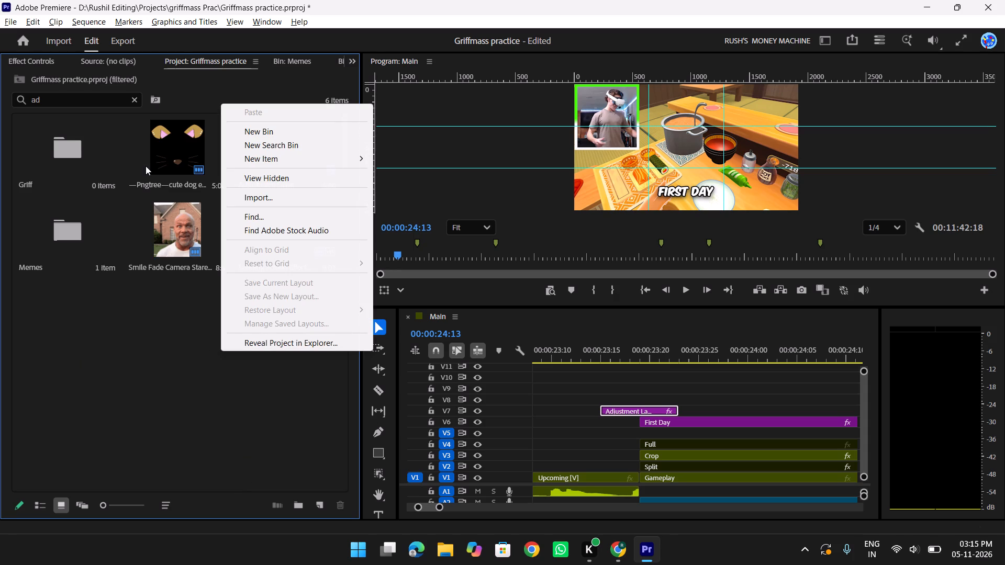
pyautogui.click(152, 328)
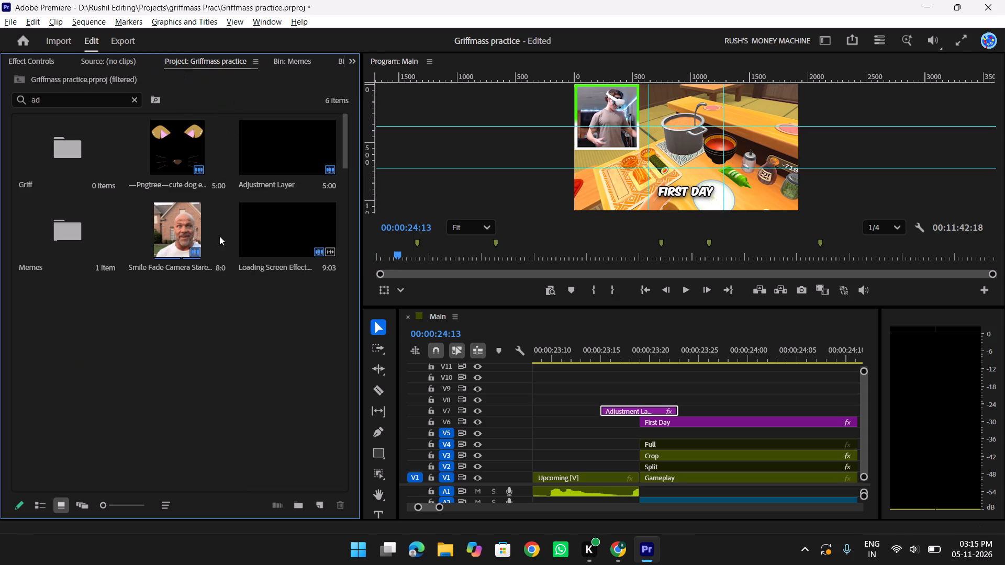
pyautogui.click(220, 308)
# Clear the project's "ad" search filter and create a new bin named Trasnitions.
pyautogui.click(138, 100)
pyautogui.scroll(-5, 196, 253)
pyautogui.scroll(7, 195, 252)
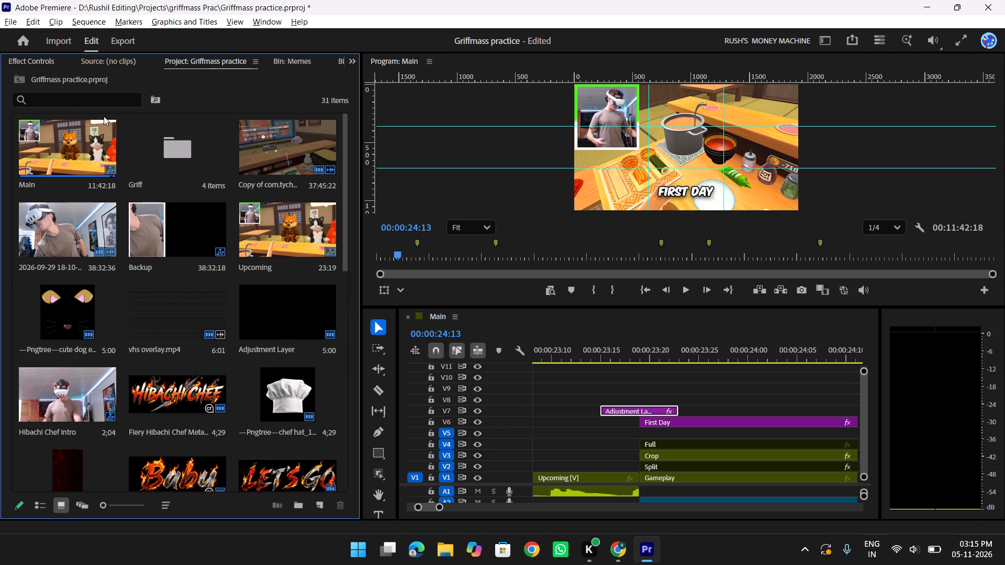
pyautogui.scroll(-4, 205, 254)
pyautogui.scroll(7, 205, 255)
pyautogui.scroll(-15, 205, 255)
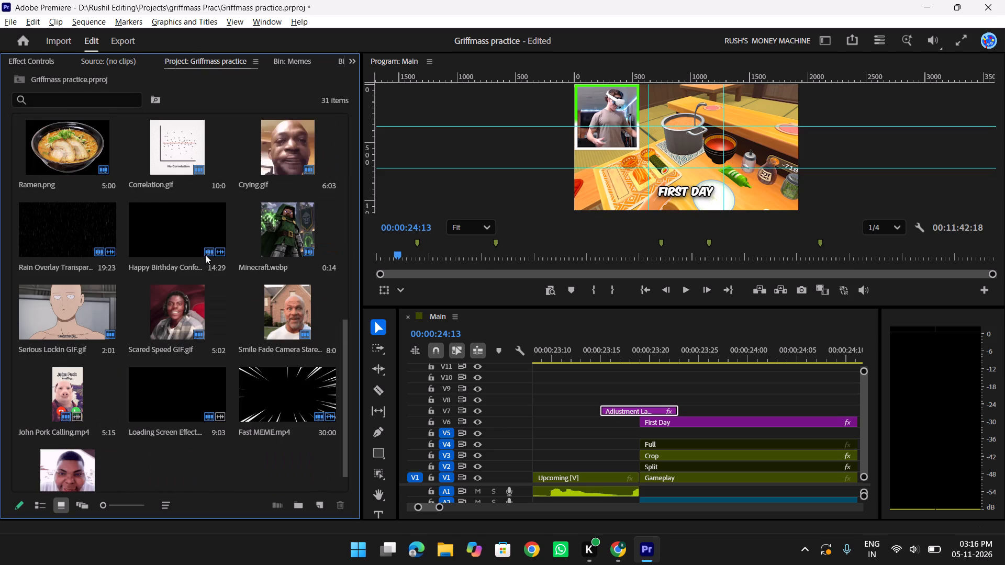
pyautogui.scroll(-1, 205, 255)
pyautogui.rightClick(222, 464)
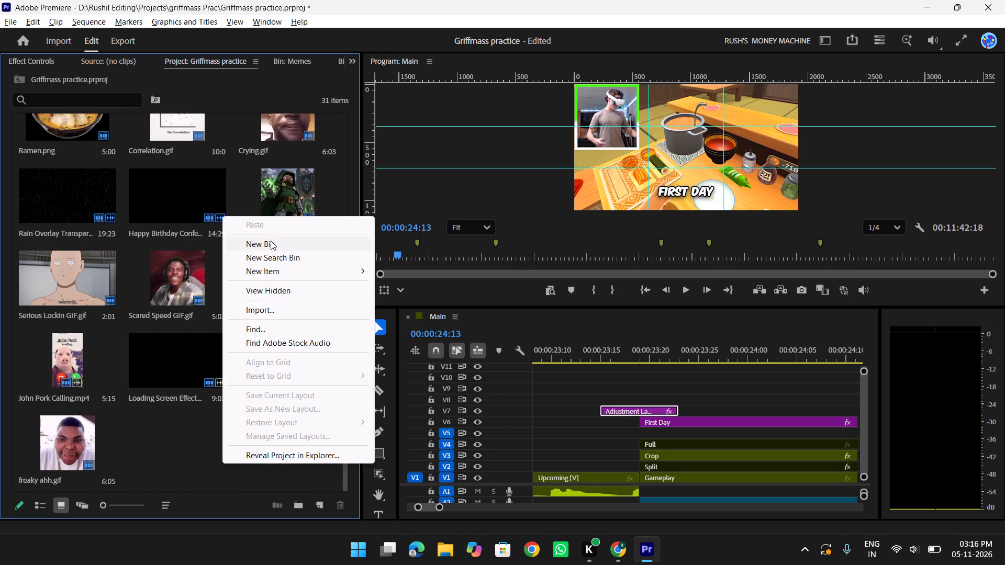
pyautogui.click(271, 241)
pyautogui.write('Trns')
pyautogui.press('BackSpace')
pyautogui.press('BackSpace')
pyautogui.write('asnitions')
pyautogui.press('Return')
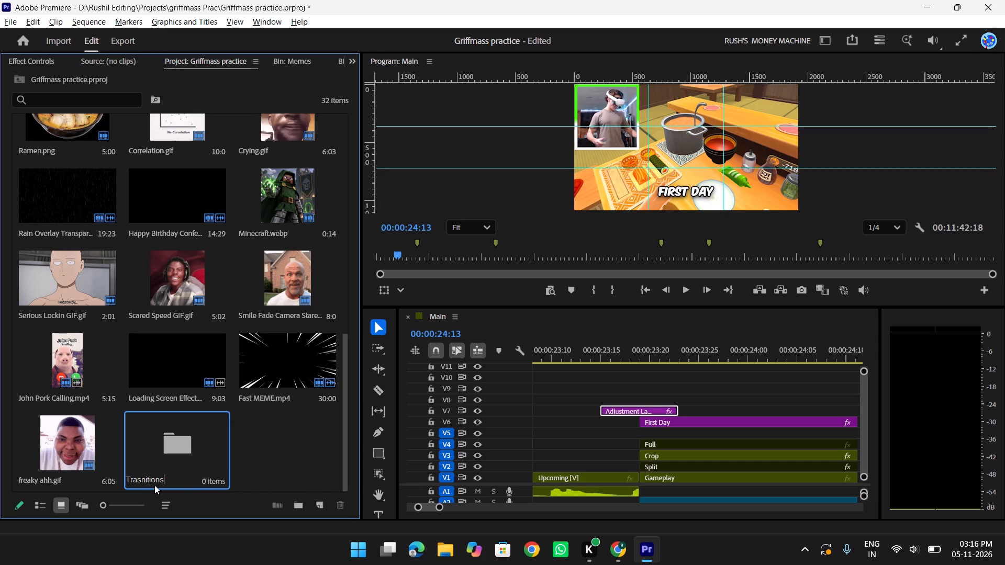
pyautogui.click(177, 472)
# Add a clip marker to the adjustment layer at the cut into First Day, 00:00:23:19.
pyautogui.moveTo(636, 343); pyautogui.dragTo(646, 344)
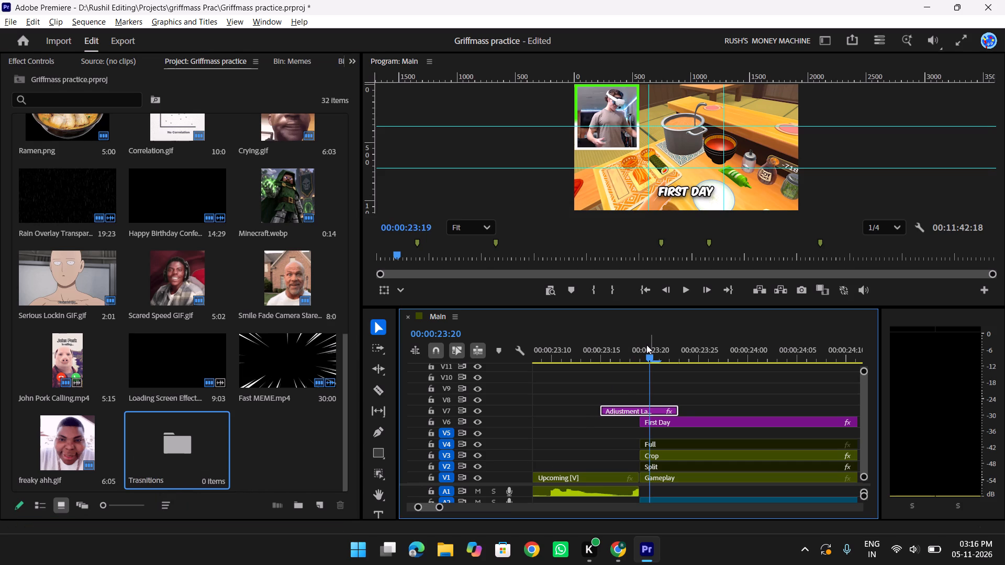
pyautogui.moveTo(646, 345); pyautogui.dragTo(638, 344)
pyautogui.click(719, 391)
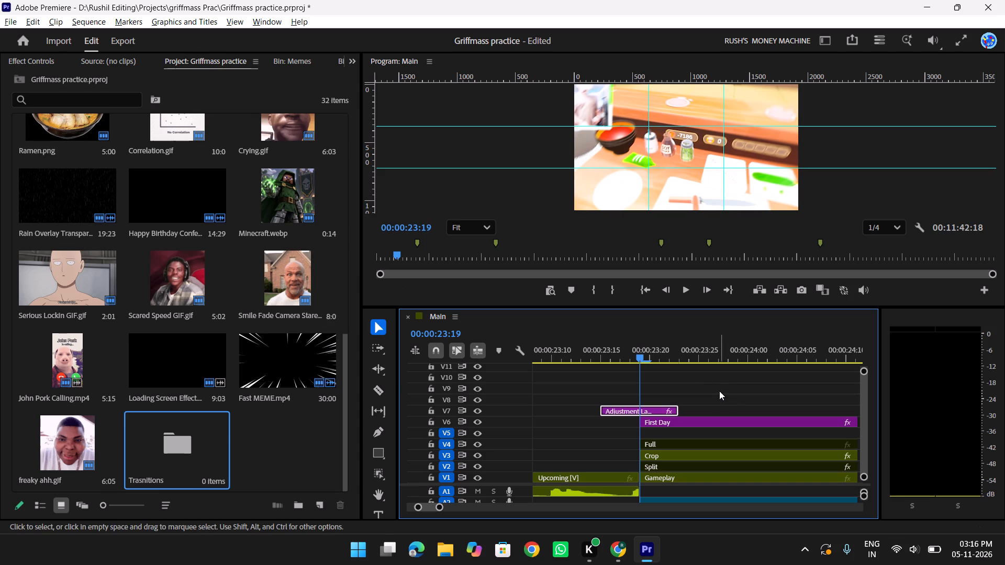
pyautogui.press('m')
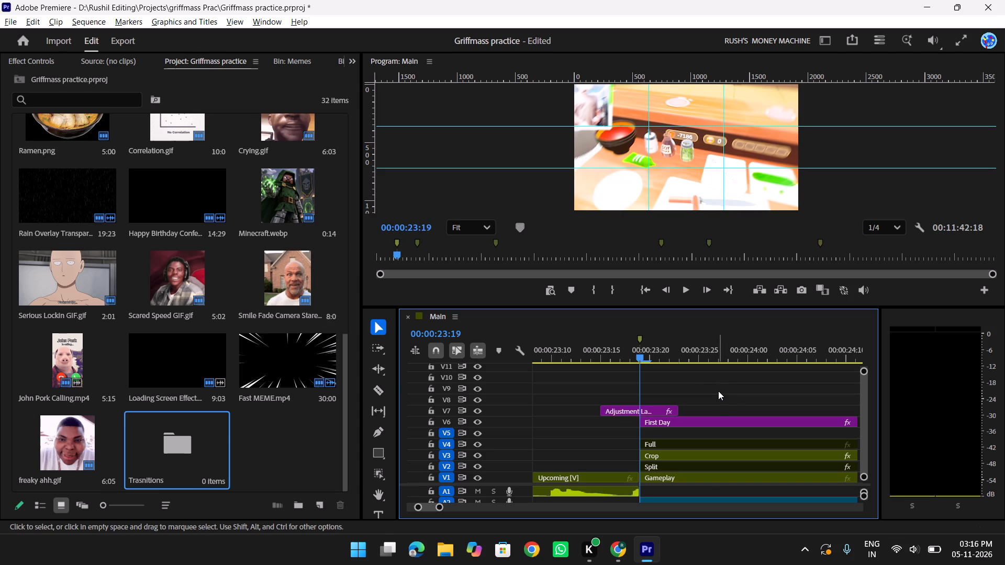
pyautogui.hotkey('ctrl', 'z')
pyautogui.click(662, 411)
pyautogui.press('m')
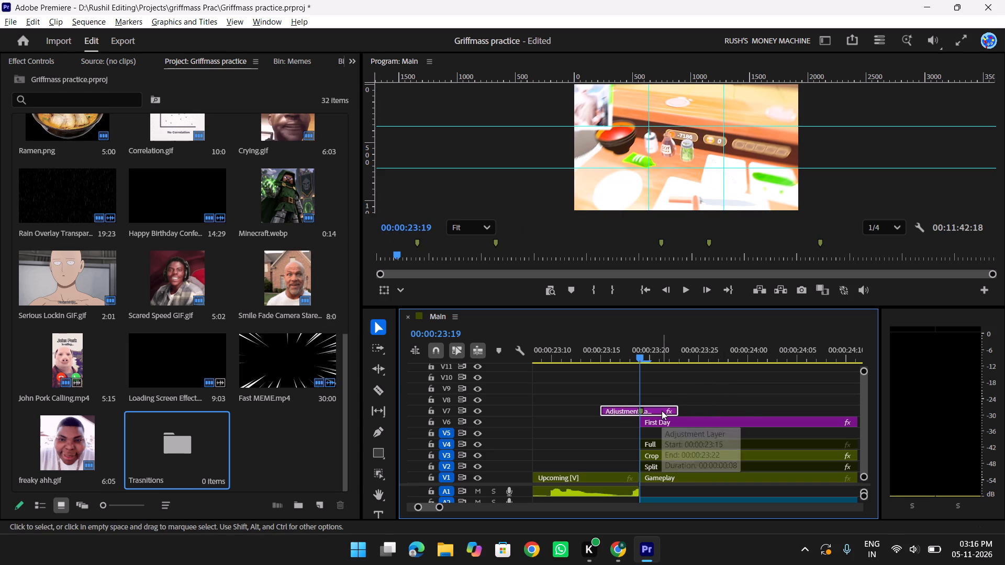
pyautogui.click(721, 384)
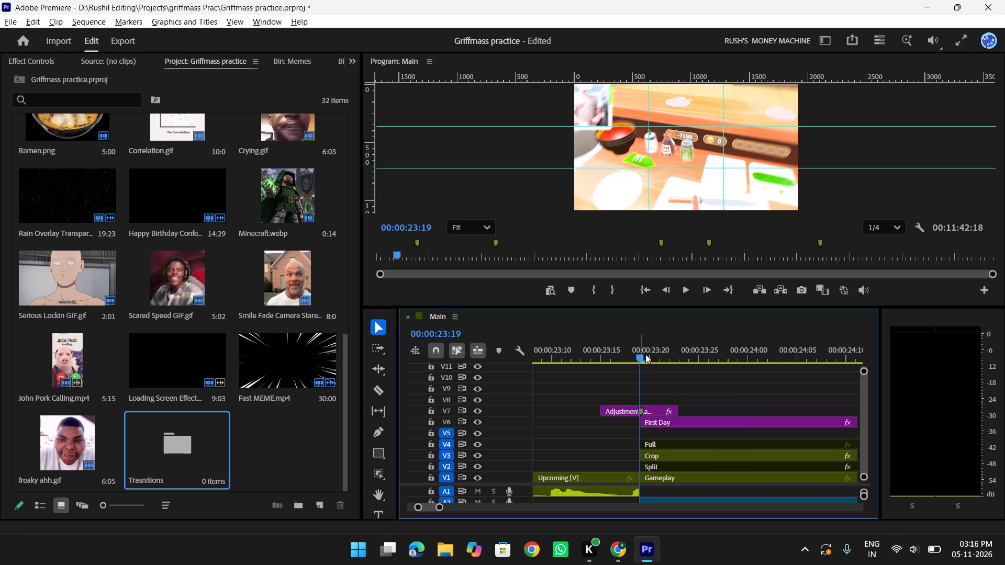
# Store the marked adjustment layer in the Trasnitions bin and name the stored item Shake Light Effect.
pyautogui.doubleClick(185, 463)
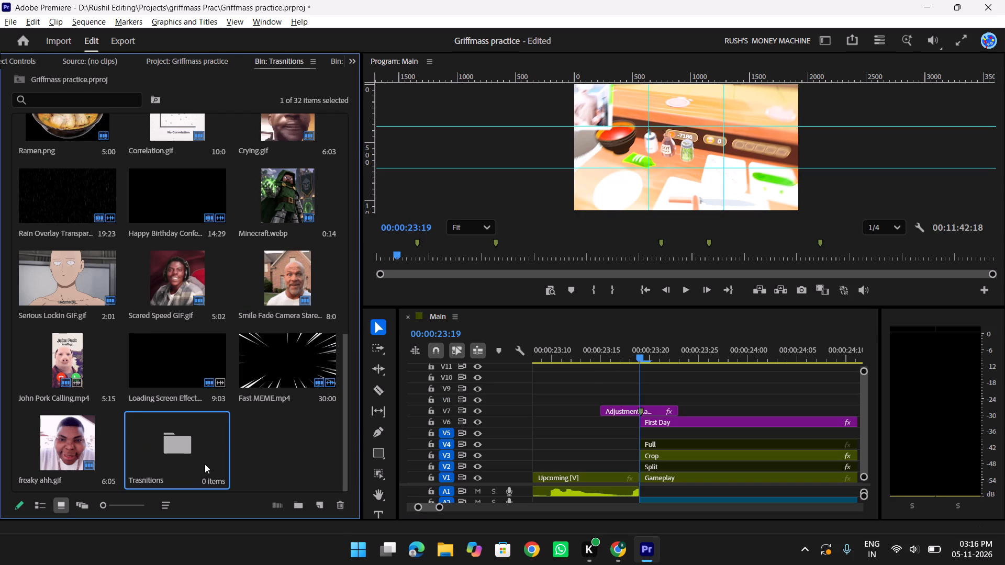
pyautogui.moveTo(622, 411); pyautogui.dragTo(207, 336)
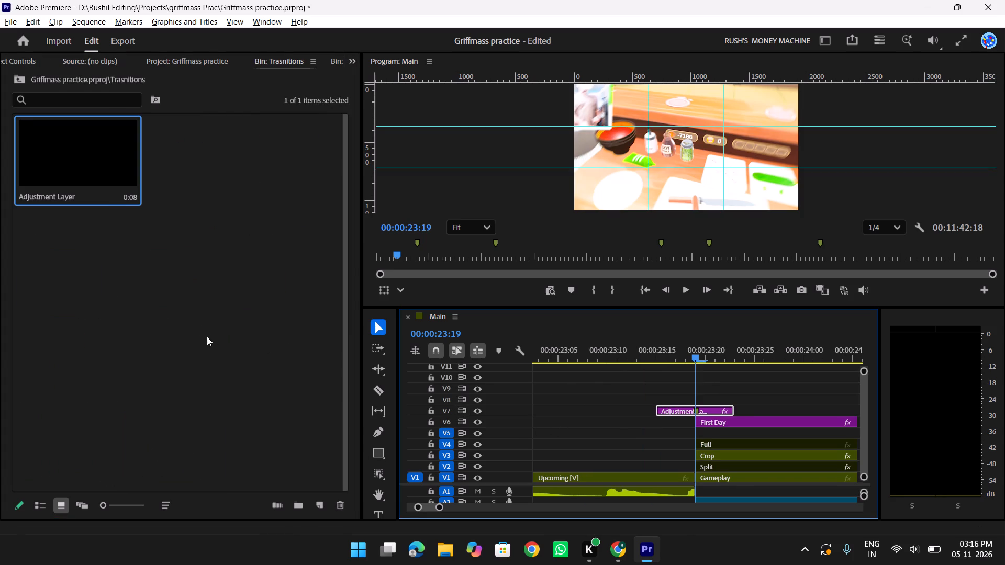
pyautogui.click(97, 198)
pyautogui.press('BackSpace')
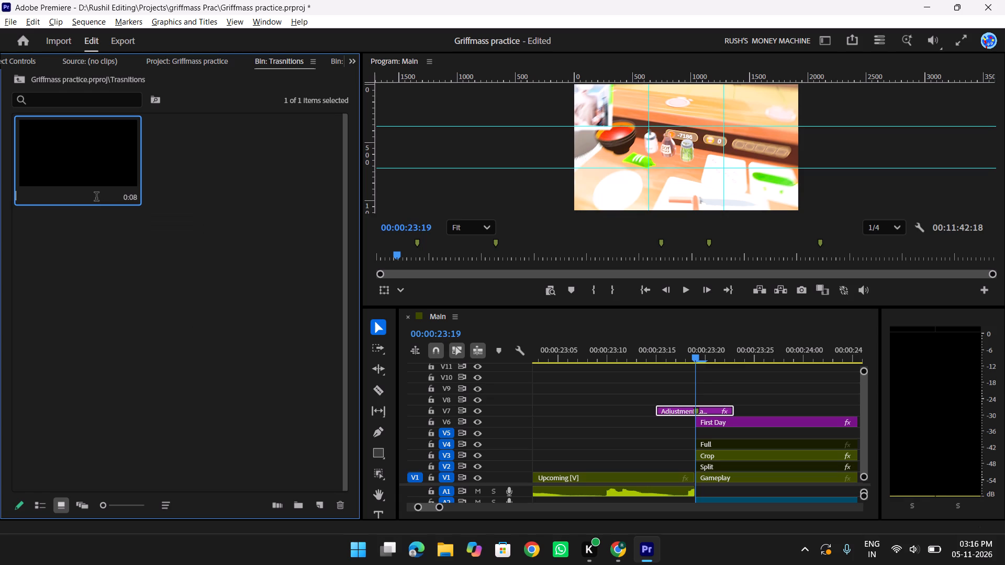
pyautogui.write('Shake Light Effect')
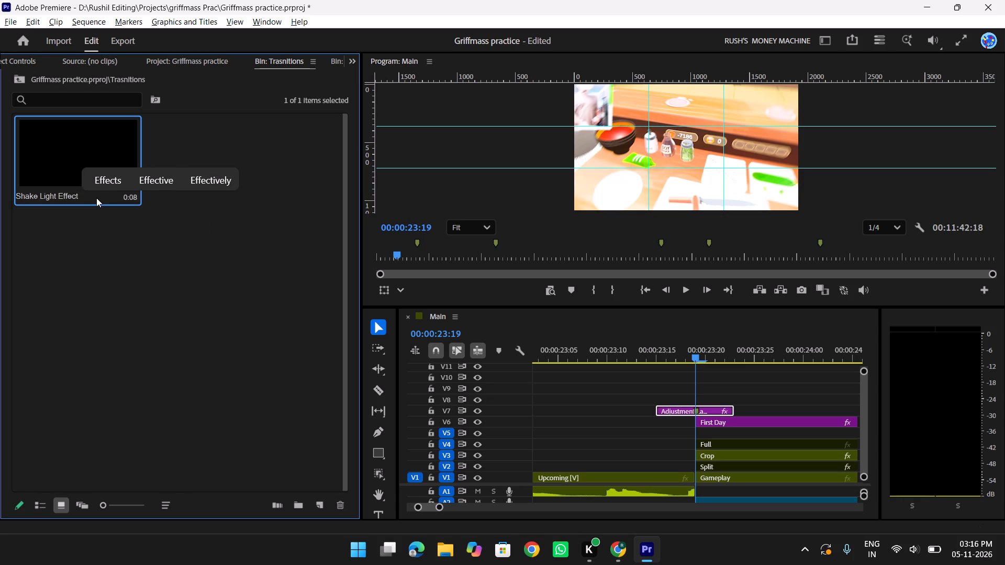
pyautogui.press('Return')
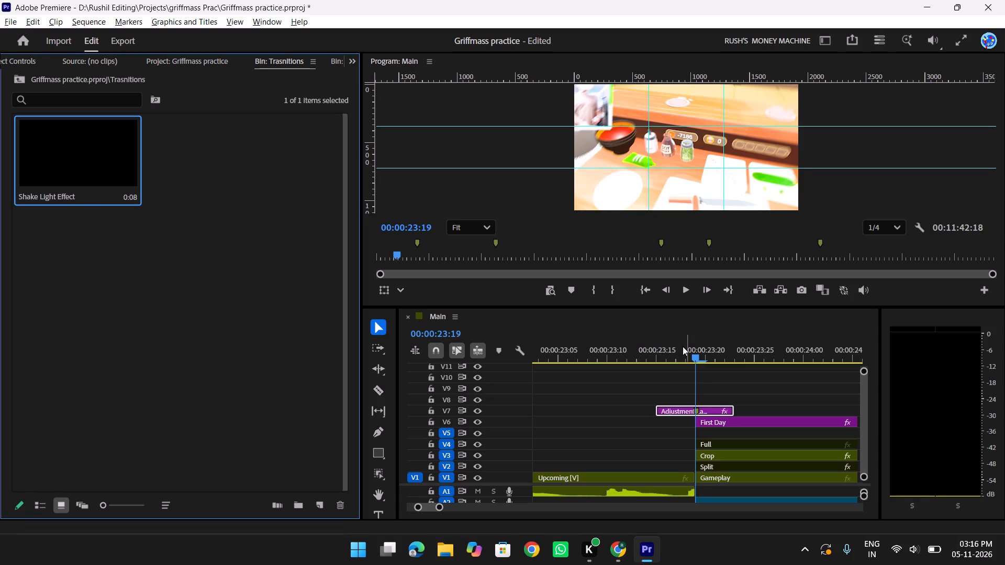
# Play the Main sequence from just before the First Day transition into the Hibachi Chef Intro.
pyautogui.moveTo(679, 346); pyautogui.dragTo(628, 356)
pyautogui.write('yy')
pyautogui.press('space')
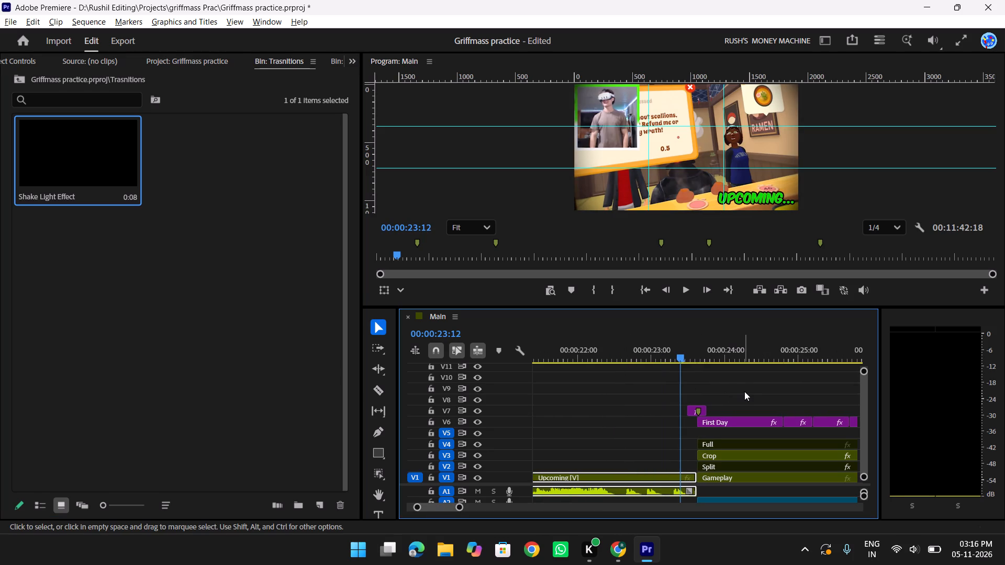
pyautogui.scroll(-7, 747, 390)
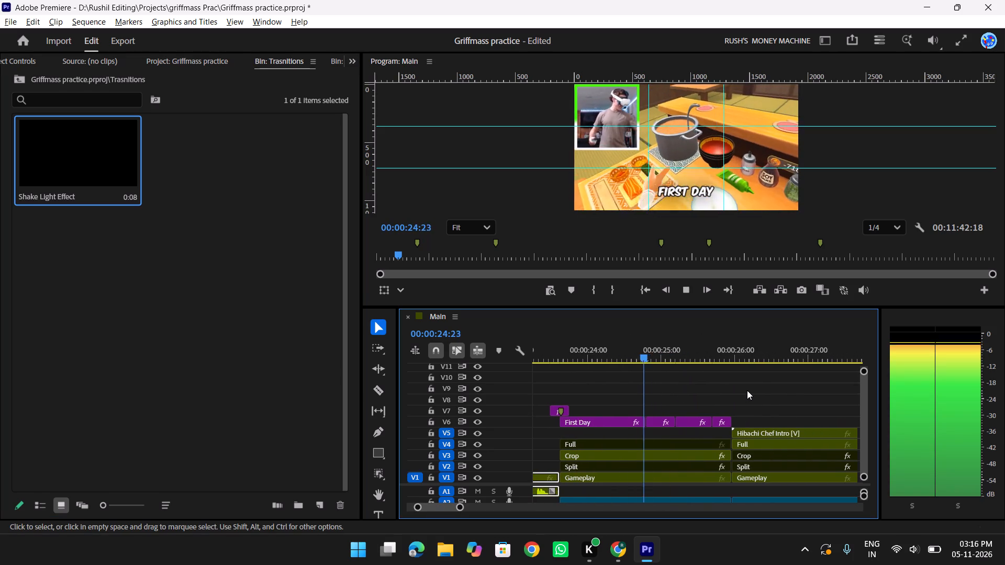
pyautogui.press('space')
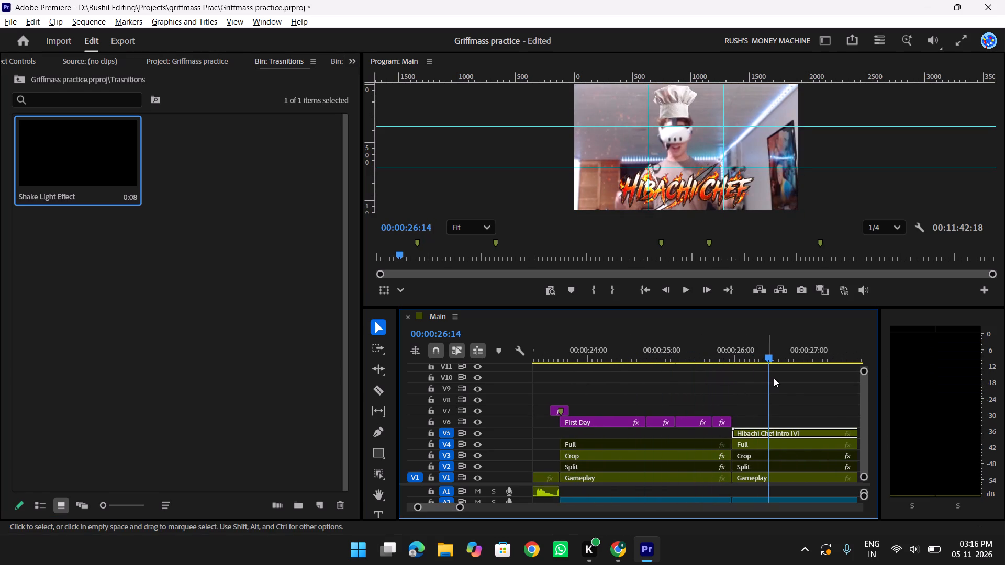
# Place Shake Light Effect on V7 over the cut into Hibachi Chef Intro, with its marker at 00:00:25:29.
pyautogui.moveTo(763, 347); pyautogui.dragTo(731, 348)
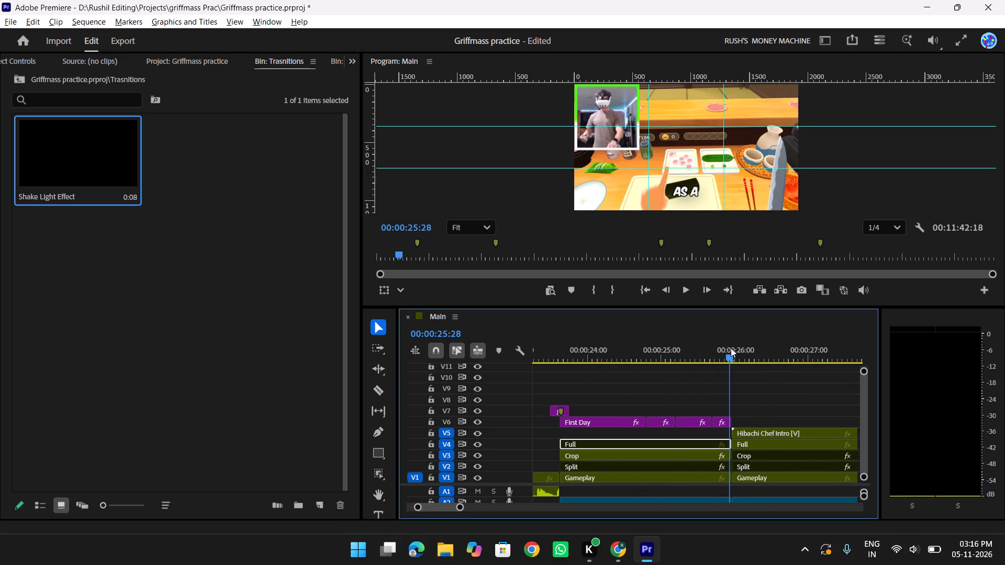
pyautogui.moveTo(731, 348); pyautogui.dragTo(734, 346)
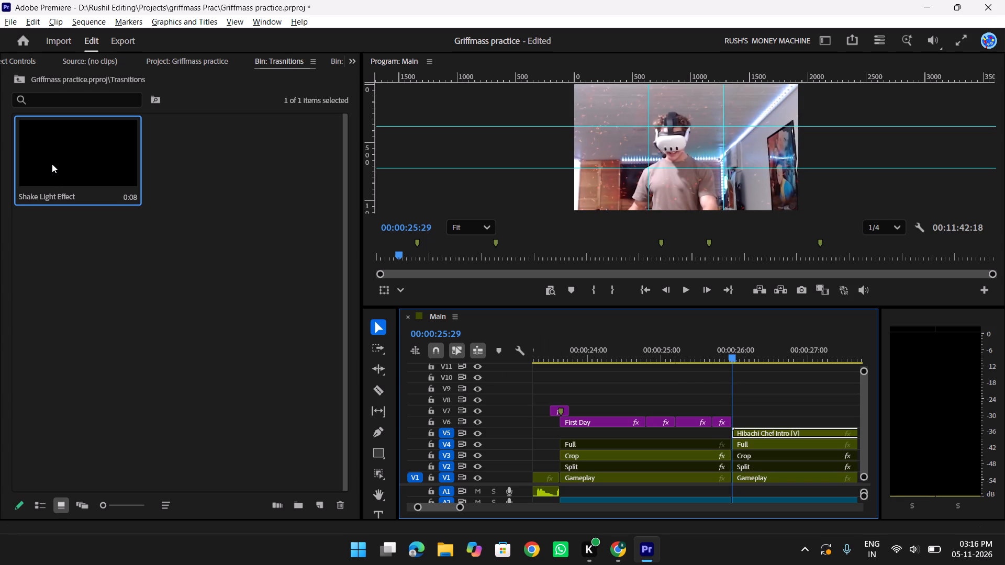
pyautogui.moveTo(63, 168); pyautogui.dragTo(725, 403)
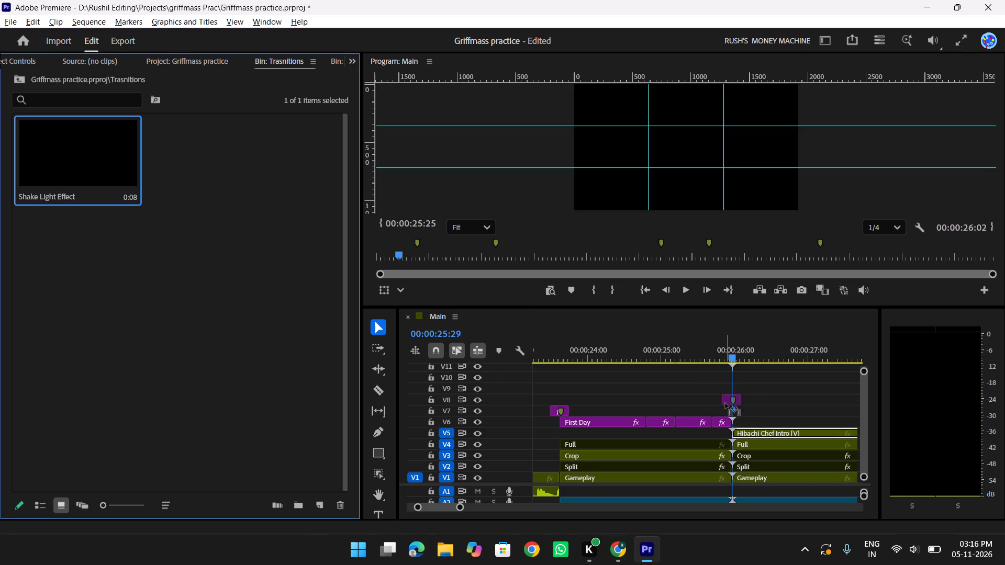
pyautogui.moveTo(725, 403); pyautogui.dragTo(724, 408)
# Play the cut into Hibachi Chef Intro to check the placed Shake Light Effect transition.
pyautogui.moveTo(733, 356); pyautogui.dragTo(714, 360)
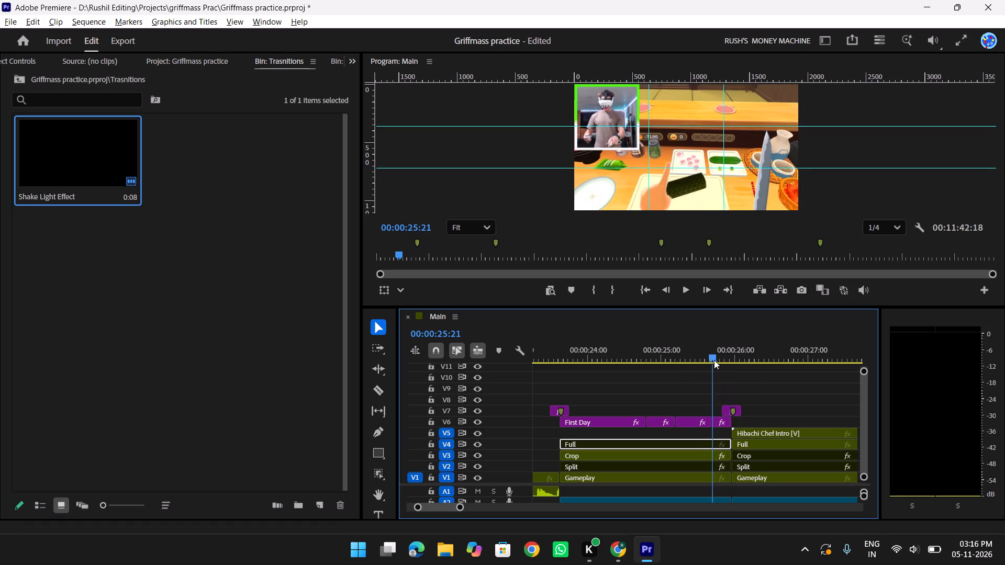
pyautogui.moveTo(714, 360); pyautogui.dragTo(706, 360)
pyautogui.press('space')
pyautogui.press('space')
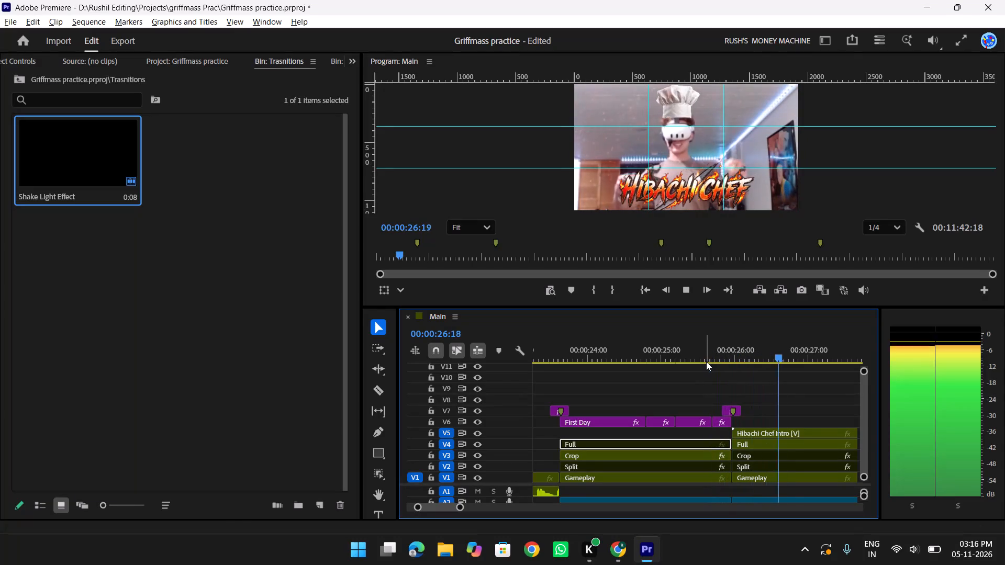
# Fine-tune the Shake Light Effect clip's position on V7, aligning its marker with the start of Hibachi Chef Intro.
pyautogui.press('t')
pyautogui.press('t')
pyautogui.press('t')
pyautogui.scroll(18, 769, 395)
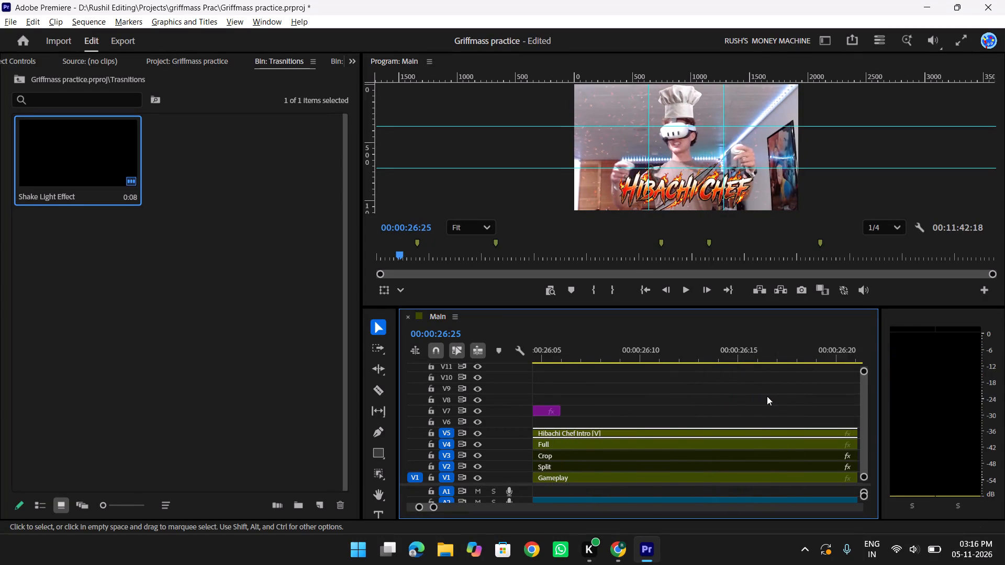
pyautogui.scroll(8, 767, 396)
pyautogui.moveTo(731, 411); pyautogui.dragTo(724, 411)
# Scrub and play the cut into Hibachi Chef Intro to check the realigned Shake Light Effect on V7.
pyautogui.moveTo(697, 345); pyautogui.dragTo(629, 347)
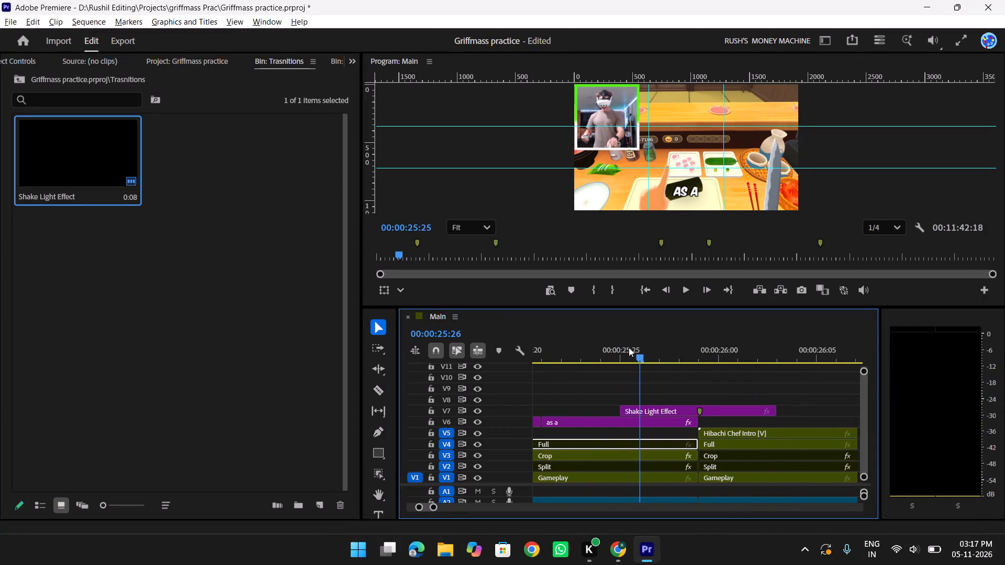
pyautogui.moveTo(629, 347); pyautogui.dragTo(645, 355)
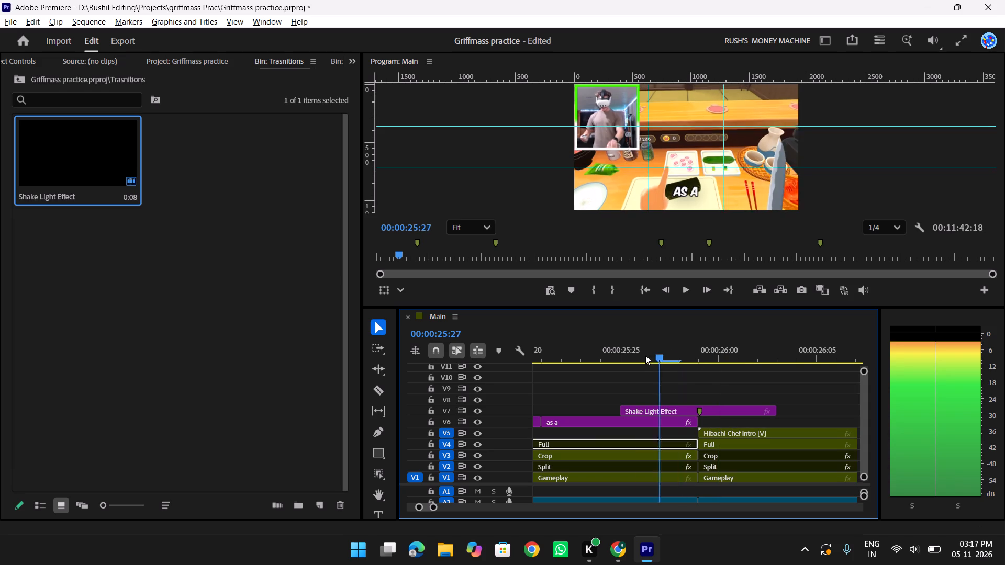
pyautogui.moveTo(645, 355); pyautogui.dragTo(596, 353)
pyautogui.press('space')
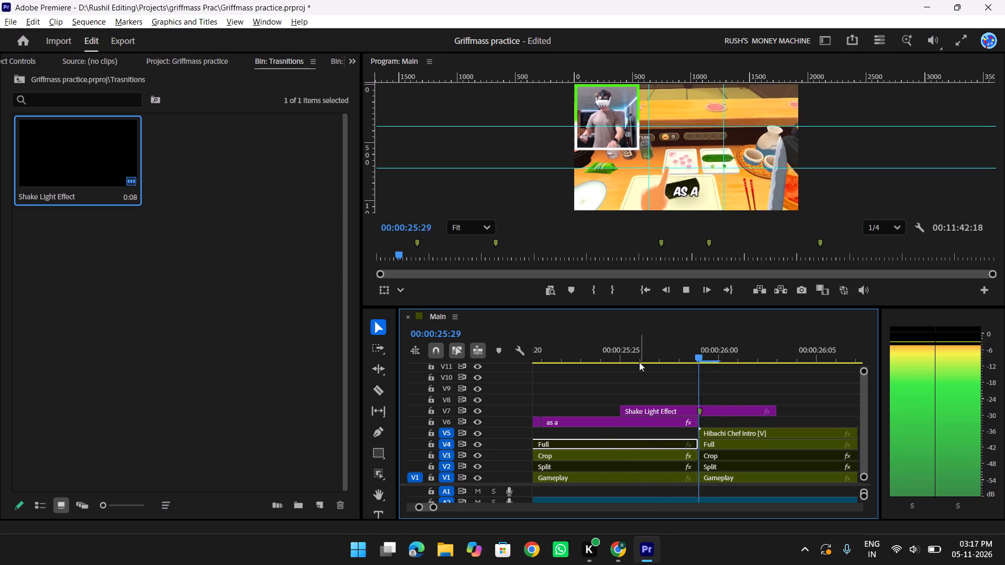
pyautogui.press('space')
pyautogui.write('yy')
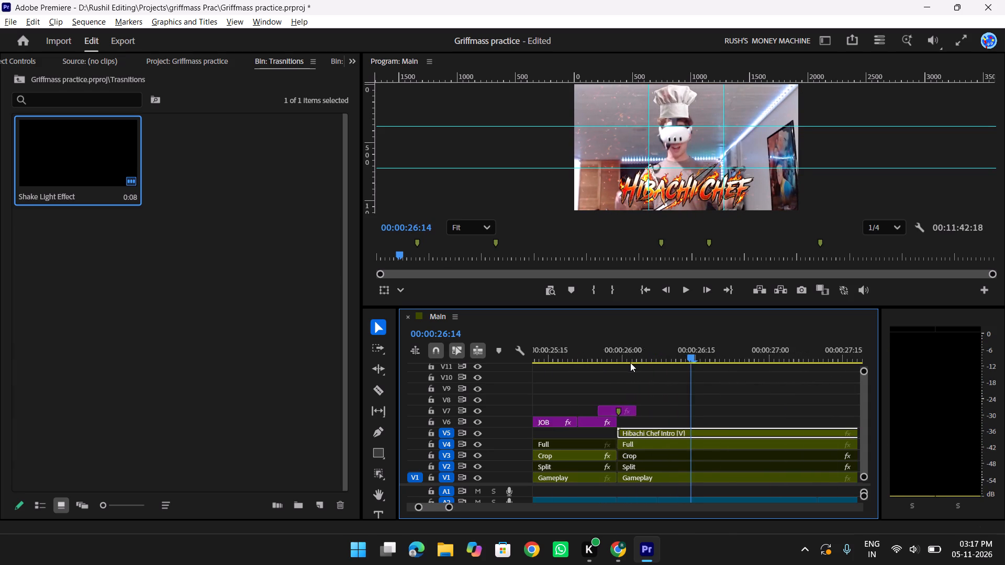
pyautogui.press('y')
pyautogui.moveTo(689, 352); pyautogui.dragTo(660, 353)
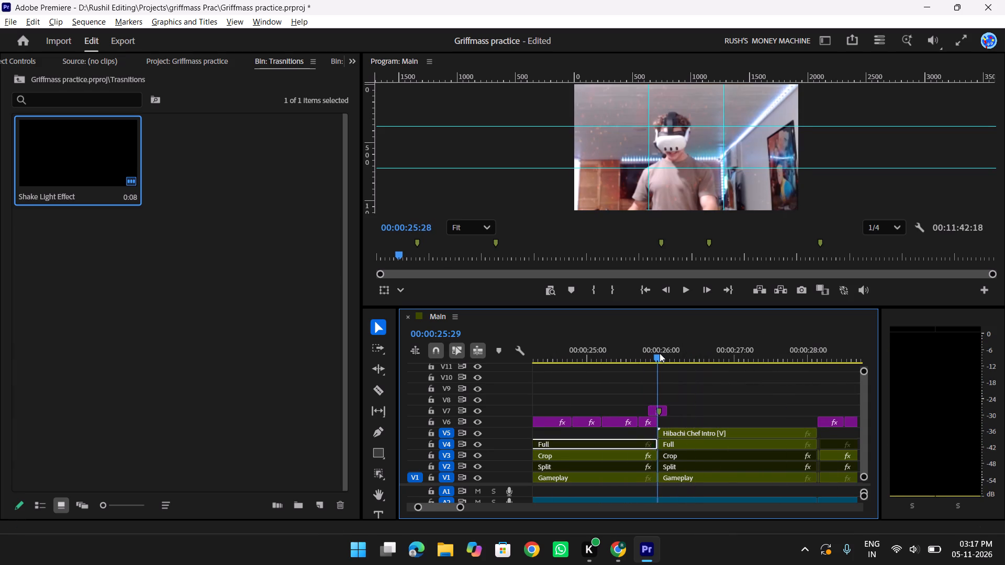
pyautogui.moveTo(660, 353); pyautogui.dragTo(660, 353)
pyautogui.hotkey('shift', 'z')
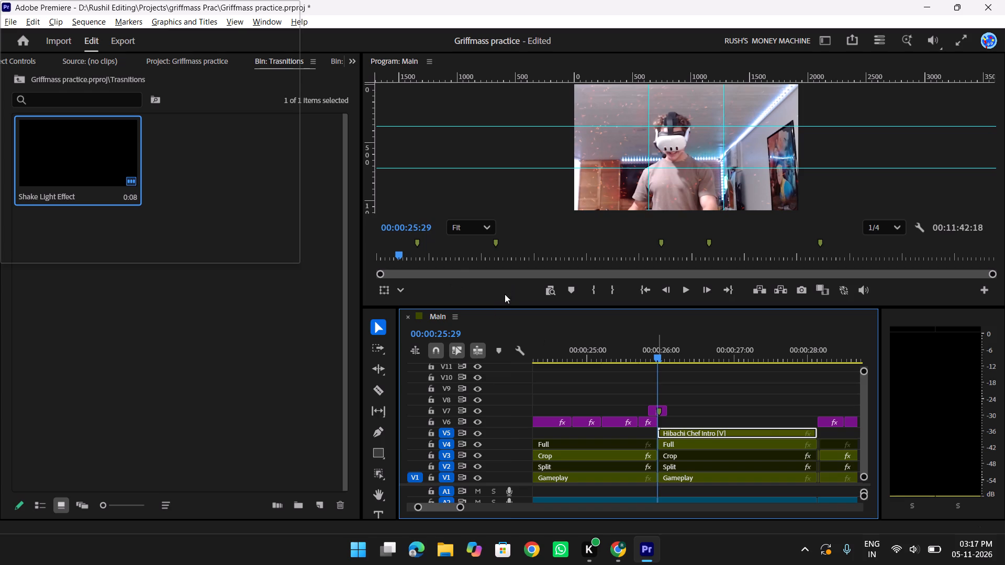
pyautogui.click(504, 298)
# Play the Main sequence from the end of the Upcoming clip through the transition into First Day.
pyautogui.scroll(8, 760, 400)
pyautogui.moveTo(693, 349); pyautogui.dragTo(685, 349)
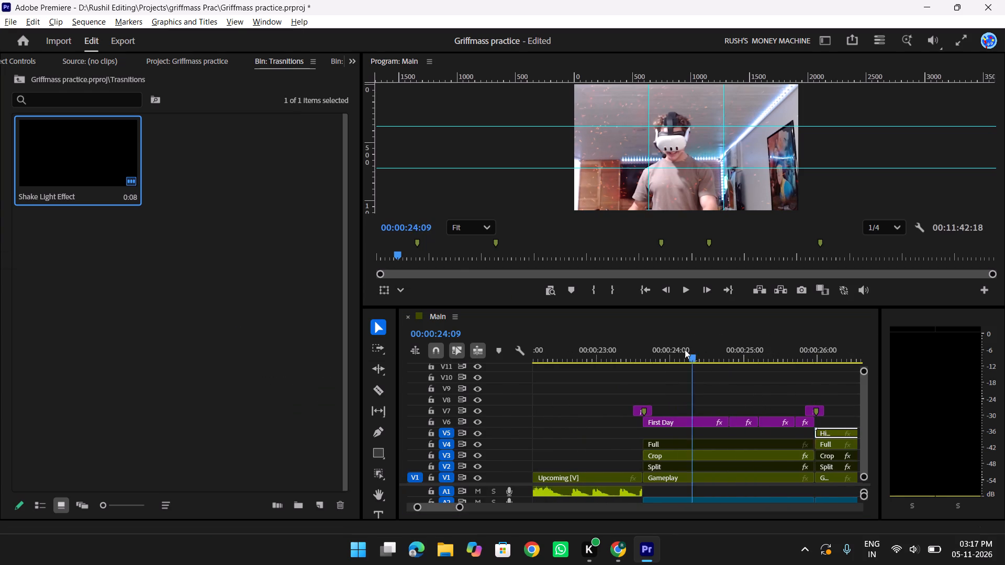
pyautogui.moveTo(685, 349); pyautogui.dragTo(630, 351)
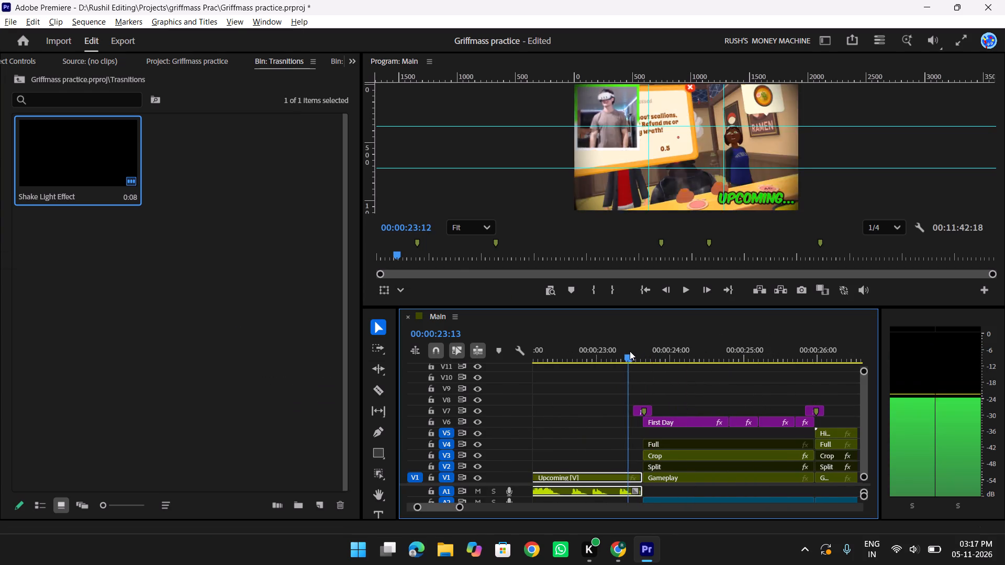
pyautogui.moveTo(630, 351); pyautogui.dragTo(609, 352)
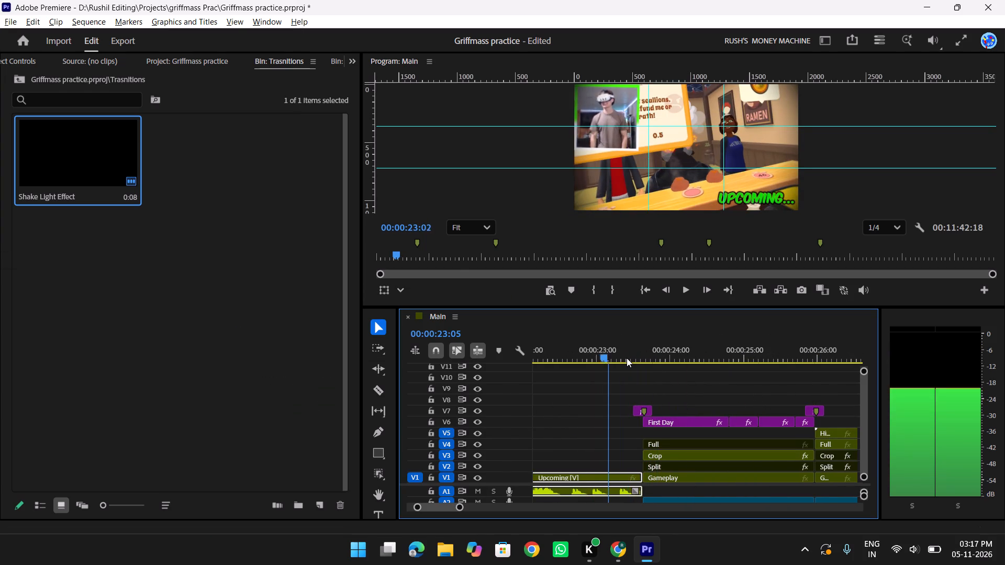
pyautogui.press('space')
pyautogui.press('space')
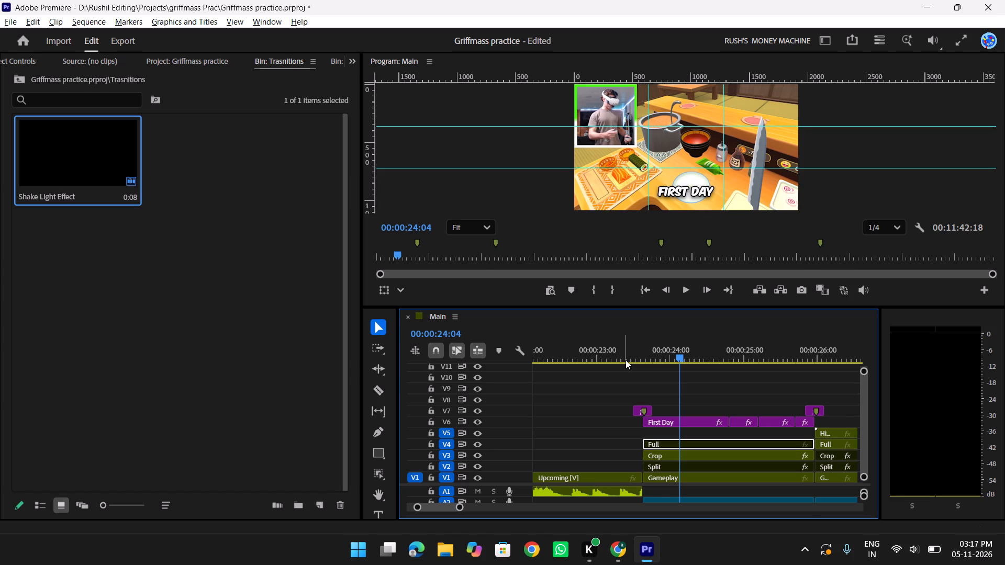
# Switch to Chrome and skim the Japanese restaurant VR reference video on YouTube, examining its editing and transitions.
pyautogui.hotkey('alt', 'Tab')
pyautogui.click(641, 345)
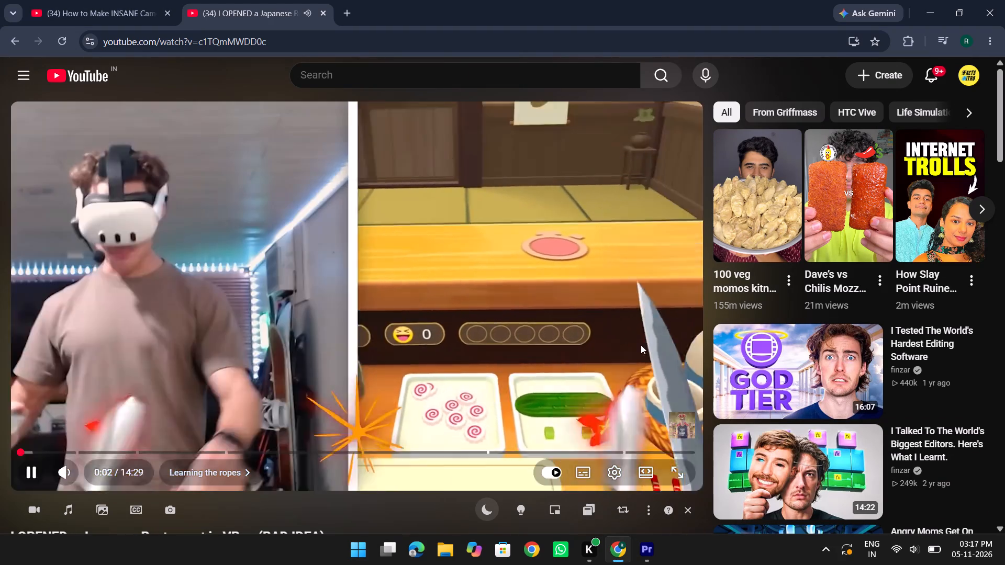
pyautogui.press('Right')
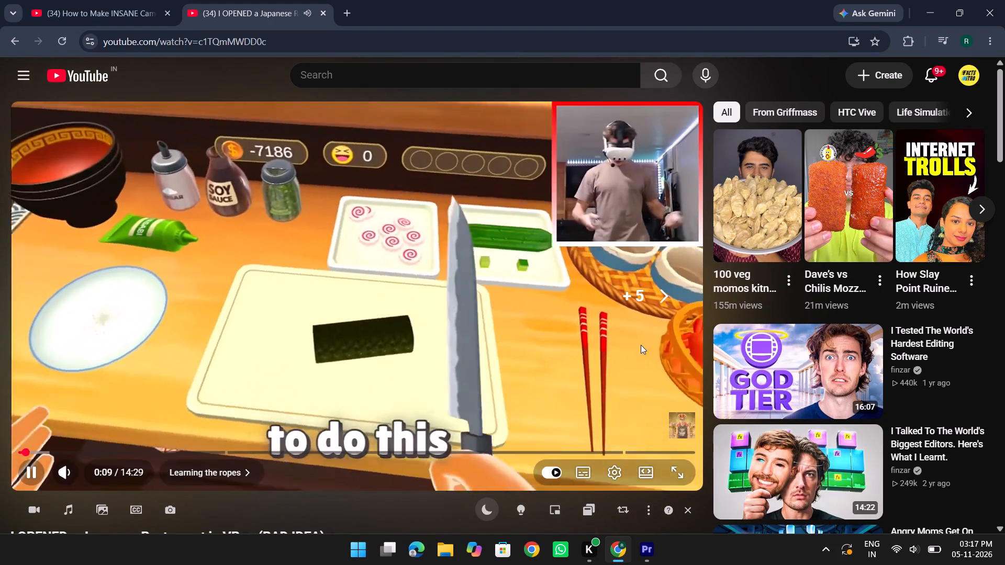
pyautogui.press('Right')
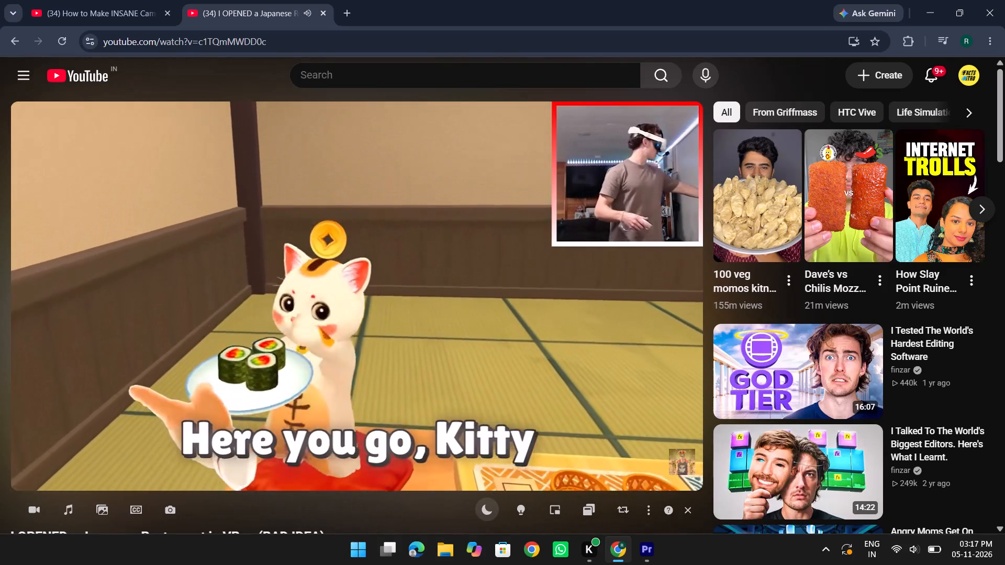
pyautogui.press('Right')
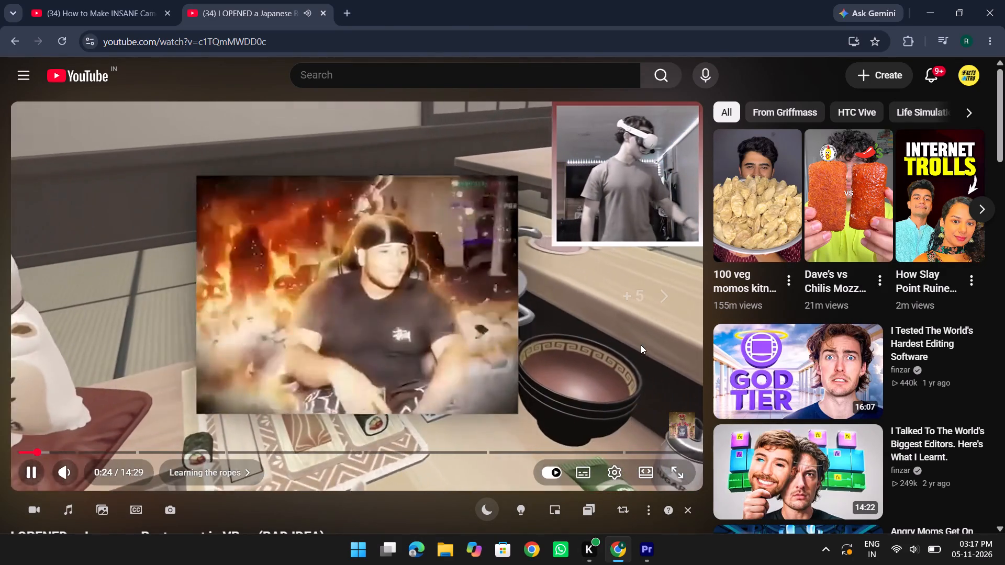
pyautogui.press('Right')
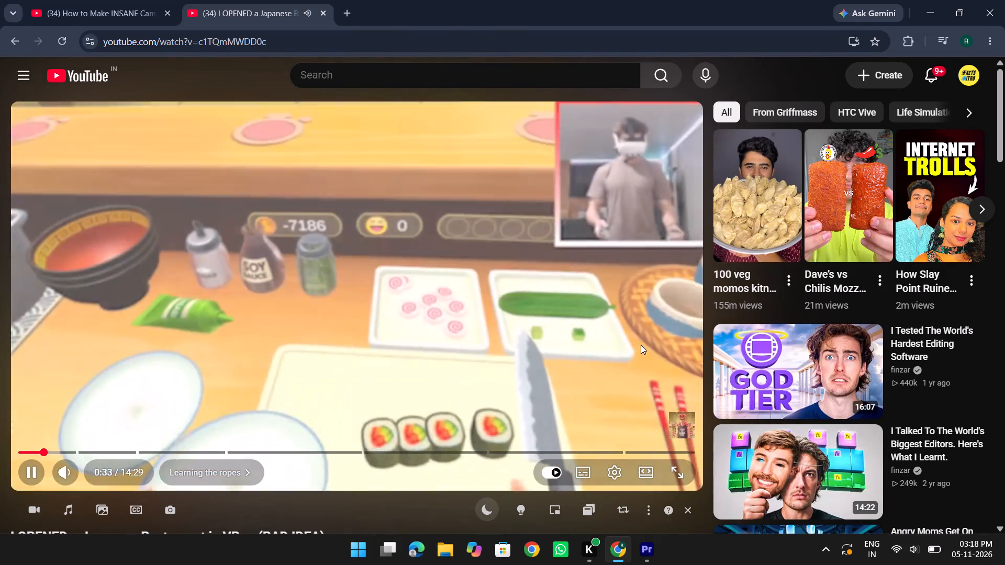
pyautogui.press('Right')
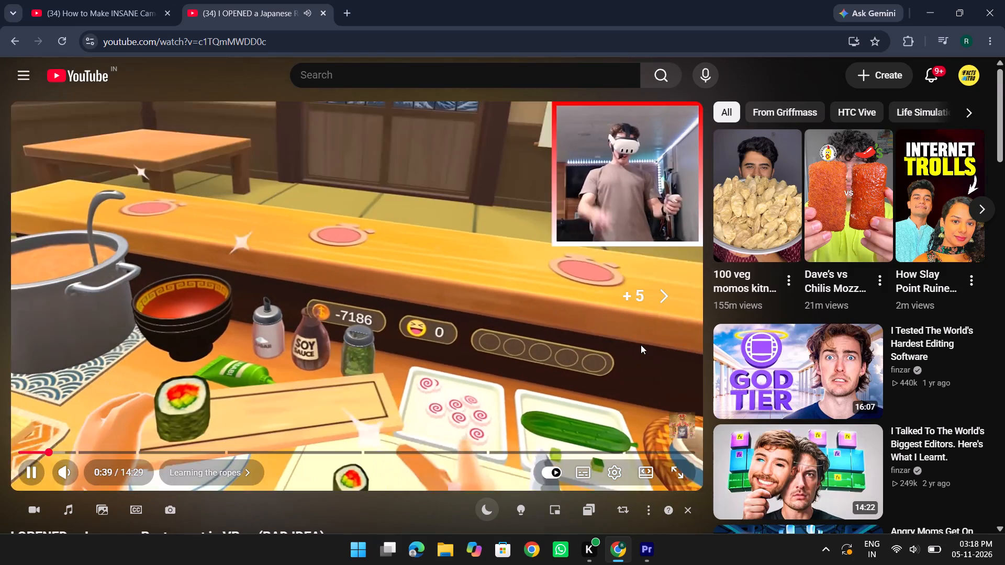
pyautogui.press('Right')
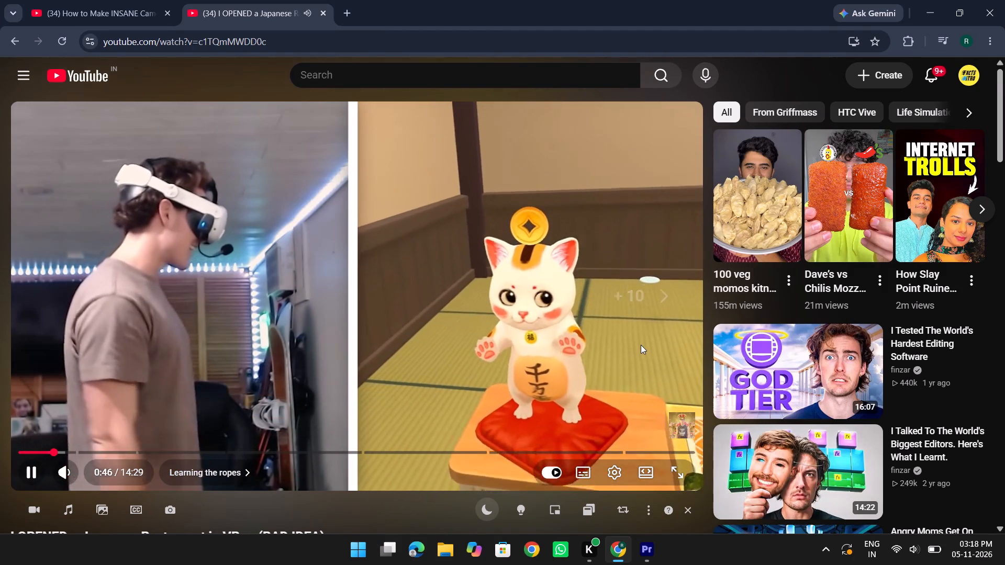
pyautogui.press('Right')
pyautogui.press('Right')
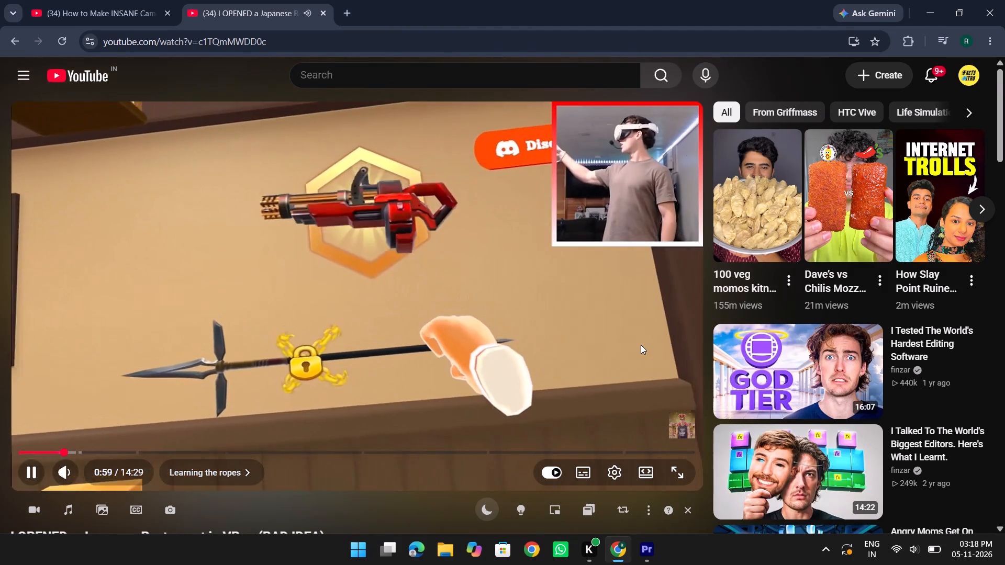
pyautogui.press('Right')
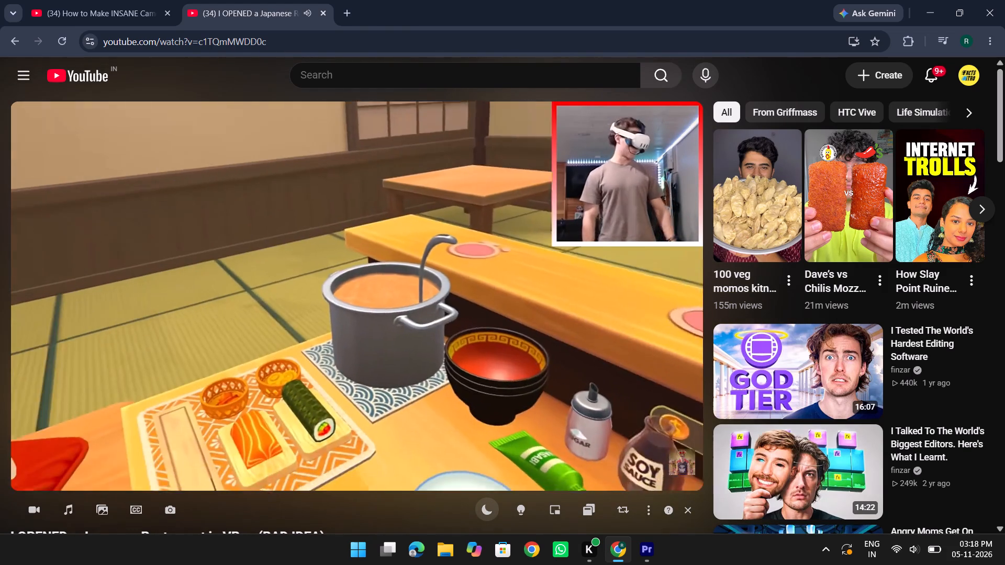
pyautogui.press('Right')
pyautogui.press('Right')
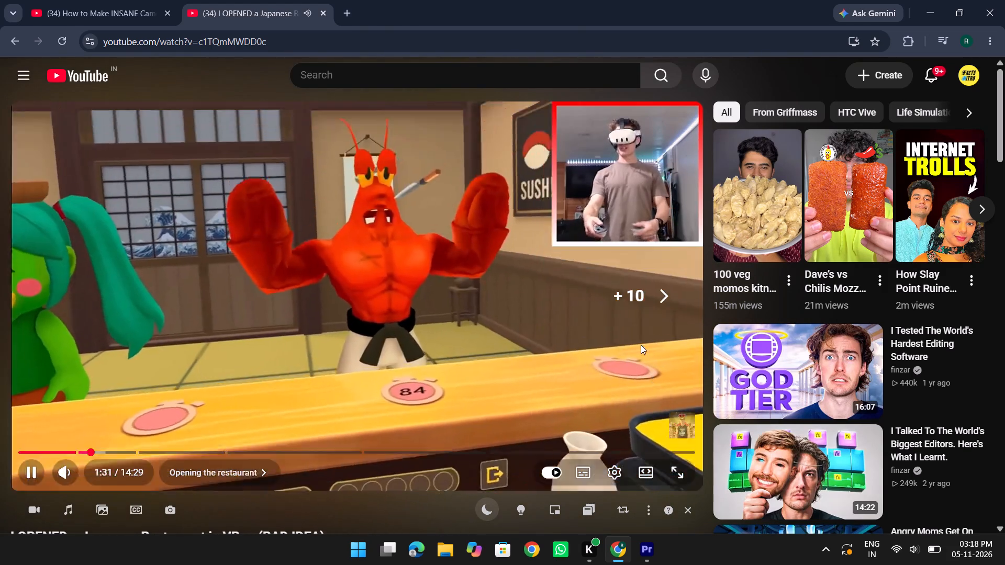
pyautogui.press('Left')
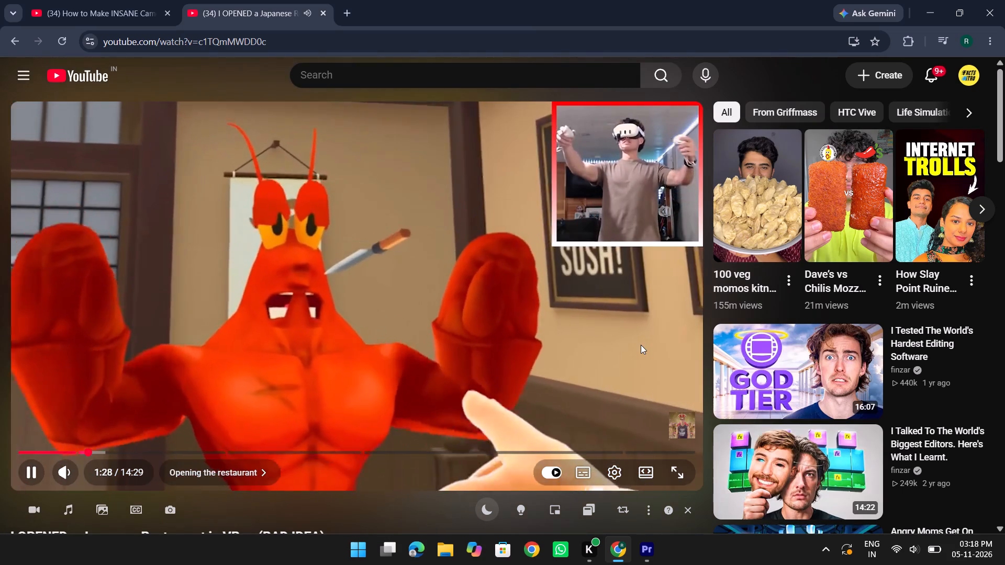
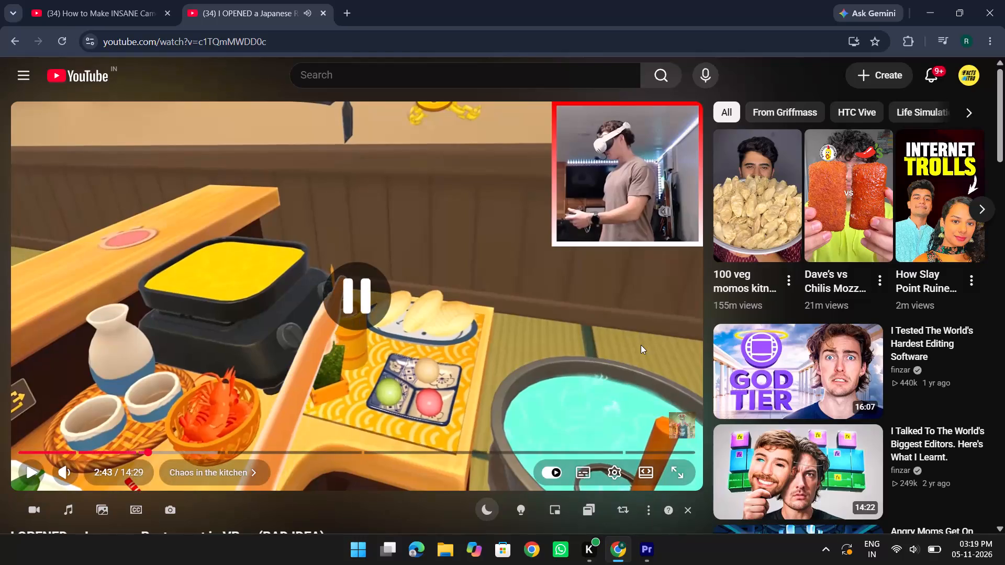
# Switch to Premiere and play the Main sequence from the end of Upcoming through First Day into Hibachi Chef Intro.
pyautogui.hotkey('alt', 'Tab')
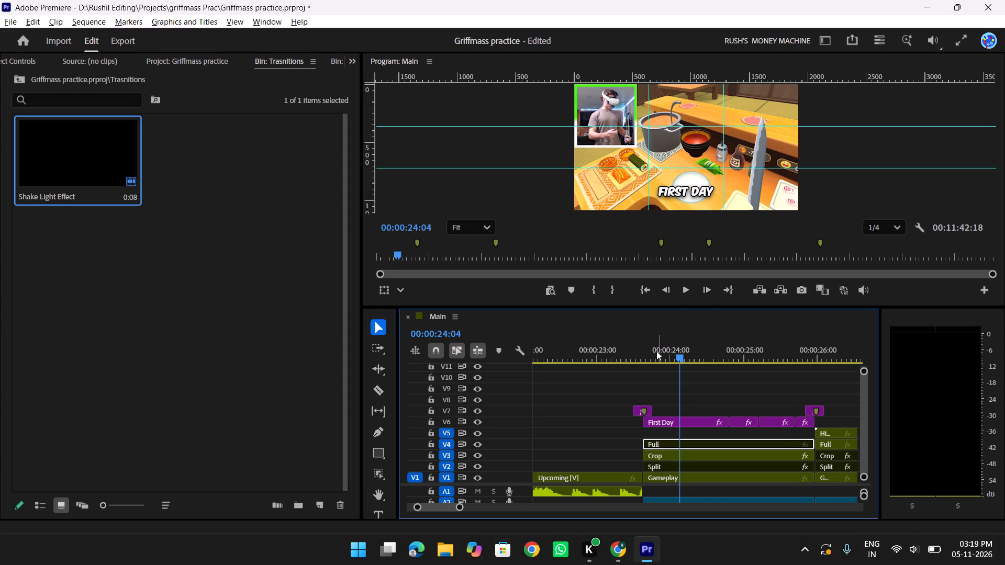
pyautogui.moveTo(666, 351); pyautogui.dragTo(601, 351)
pyautogui.press('space')
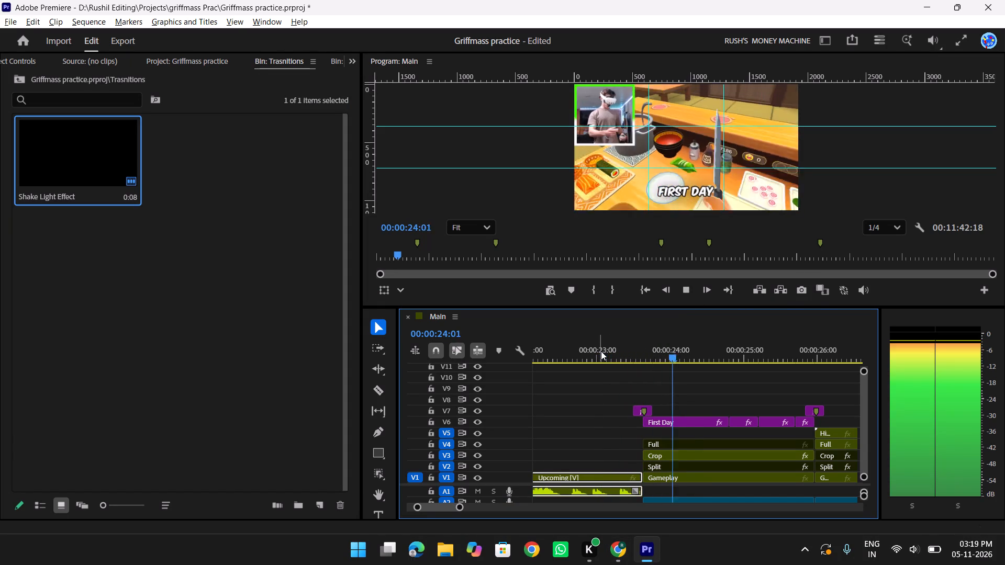
pyautogui.scroll(1, 601, 351)
pyautogui.scroll(-2, 601, 351)
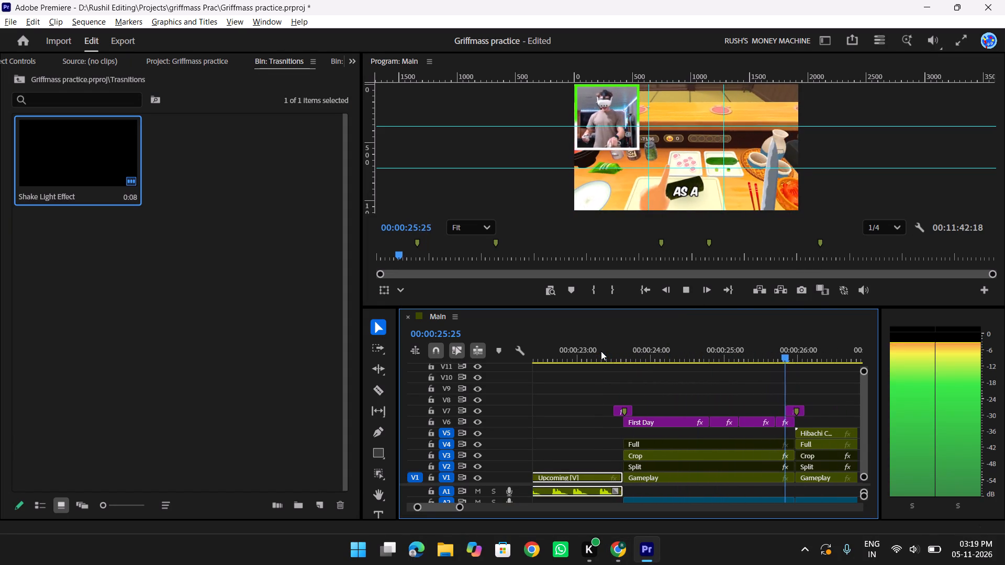
pyautogui.press('space')
pyautogui.scroll(14, 681, 406)
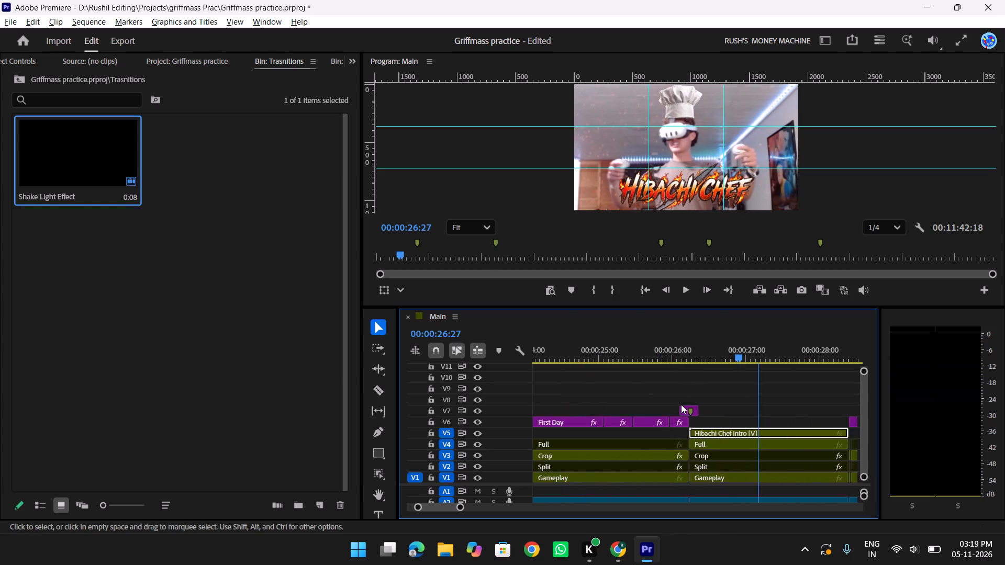
pyautogui.scroll(5, 681, 404)
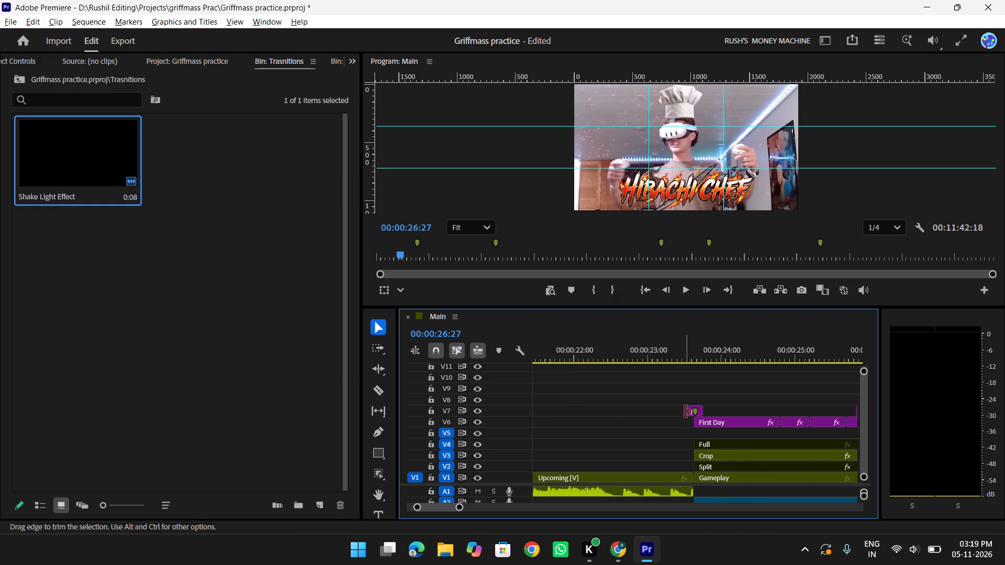
# Scrub frame by frame around the cut from Upcoming to First Day, examining the V7 adjustment layer's shake and flash.
pyautogui.moveTo(713, 350); pyautogui.dragTo(701, 350)
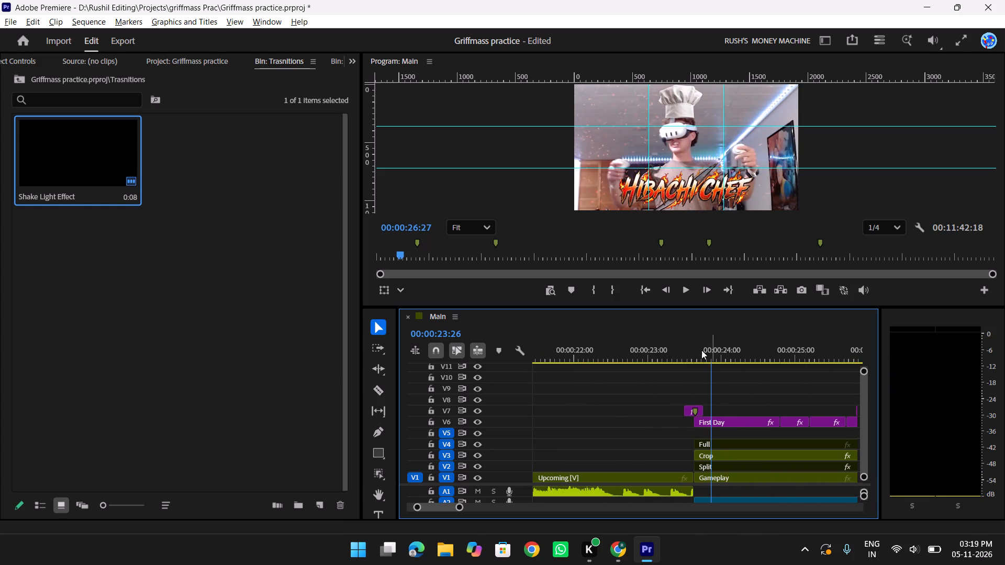
pyautogui.moveTo(701, 350); pyautogui.dragTo(692, 350)
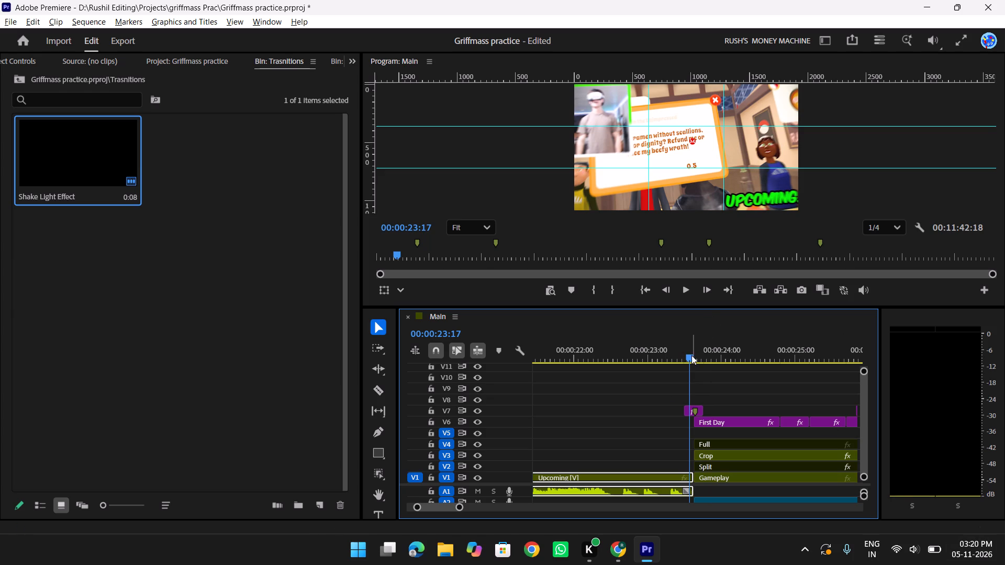
pyautogui.moveTo(688, 351); pyautogui.dragTo(690, 357)
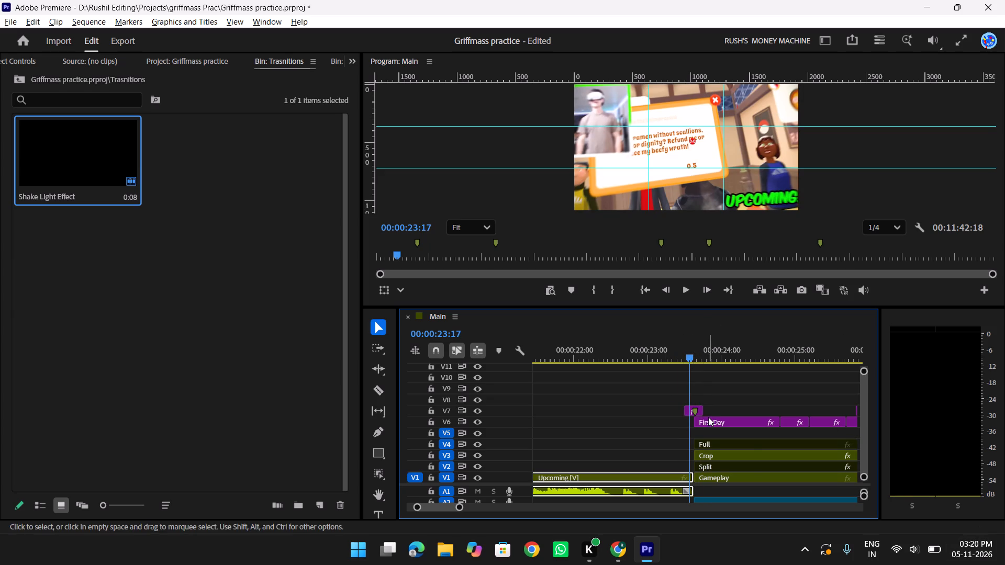
pyautogui.press('t')
pyautogui.write('tt')
pyautogui.click(707, 409)
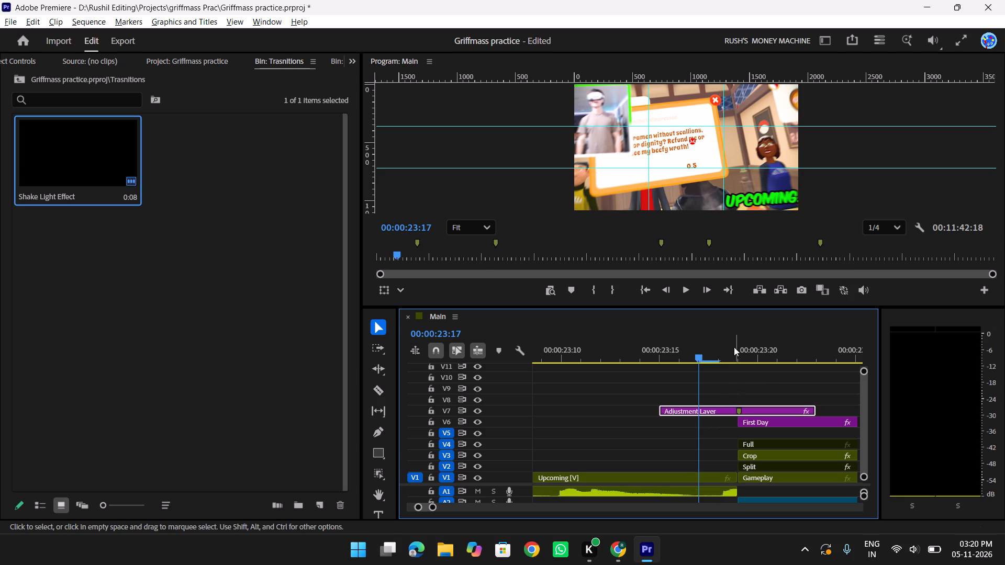
pyautogui.moveTo(700, 335); pyautogui.dragTo(725, 347)
pyautogui.hotkey('shift', 'z')
pyautogui.click(505, 299)
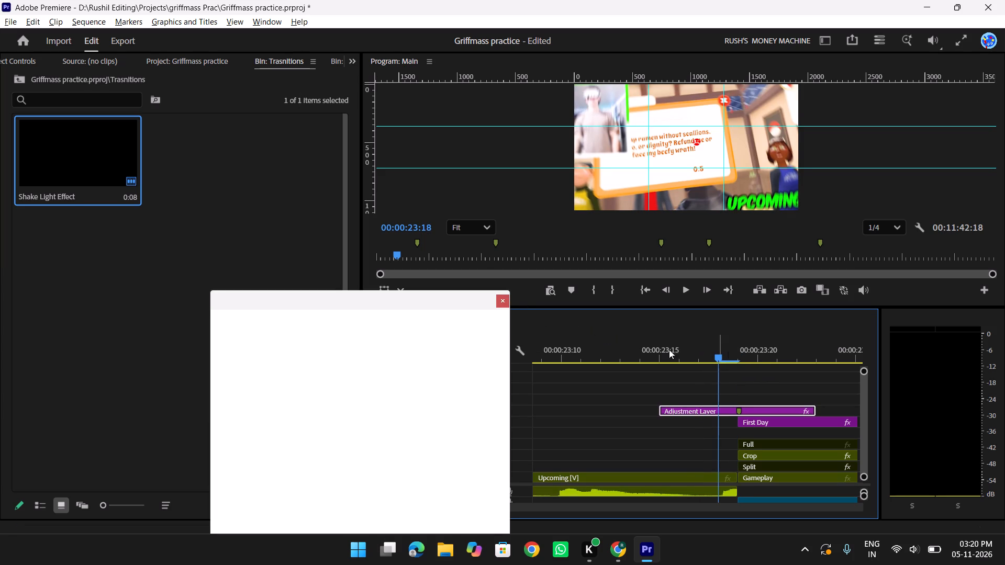
# Save the V7 adjustment layer's Transform (Motion Blur) and second Lumetri Color effects as a Scale-type preset named "Rush Flash shake transition".
pyautogui.click(766, 418)
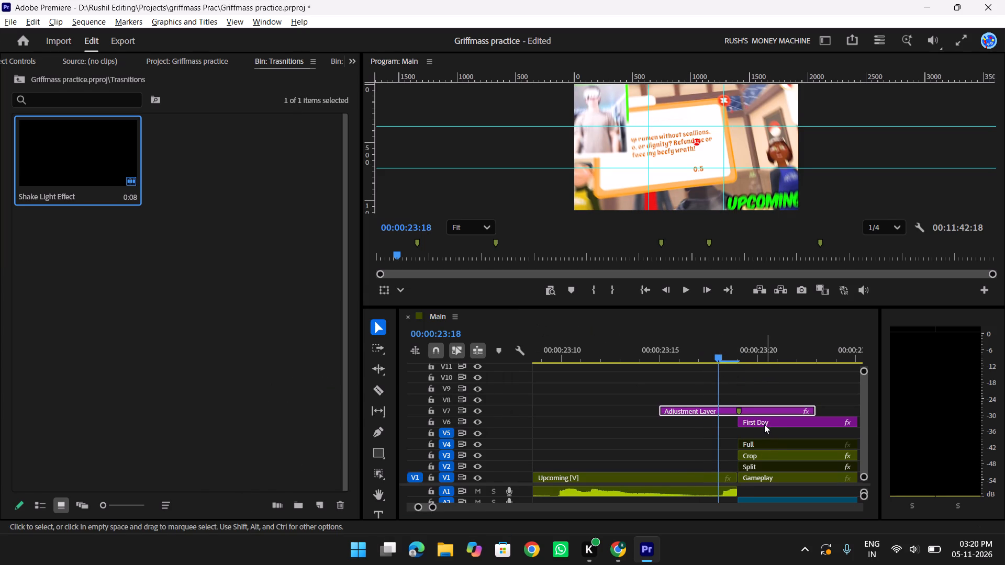
pyautogui.click(764, 424)
pyautogui.click(757, 409)
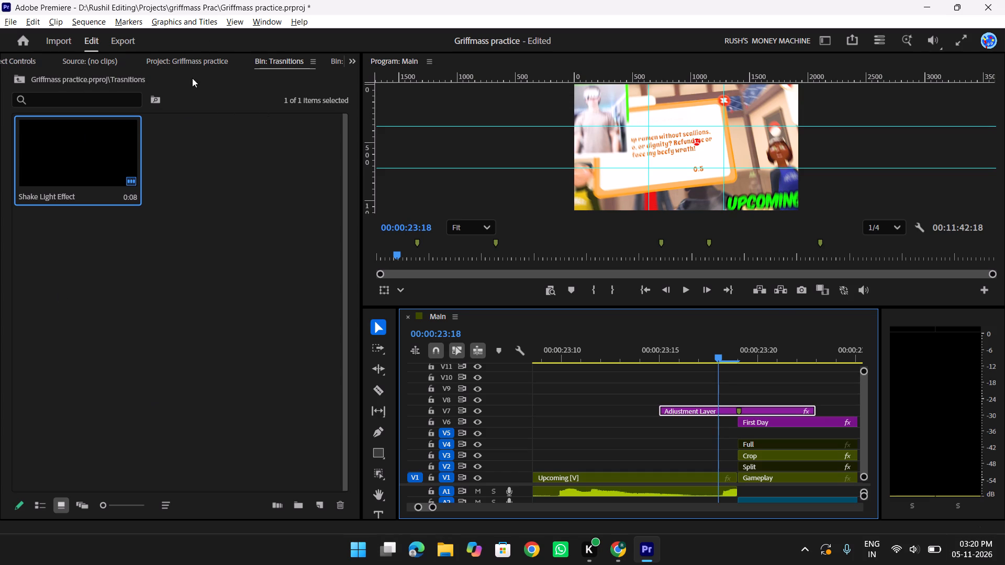
pyautogui.click(188, 64)
pyautogui.click(28, 58)
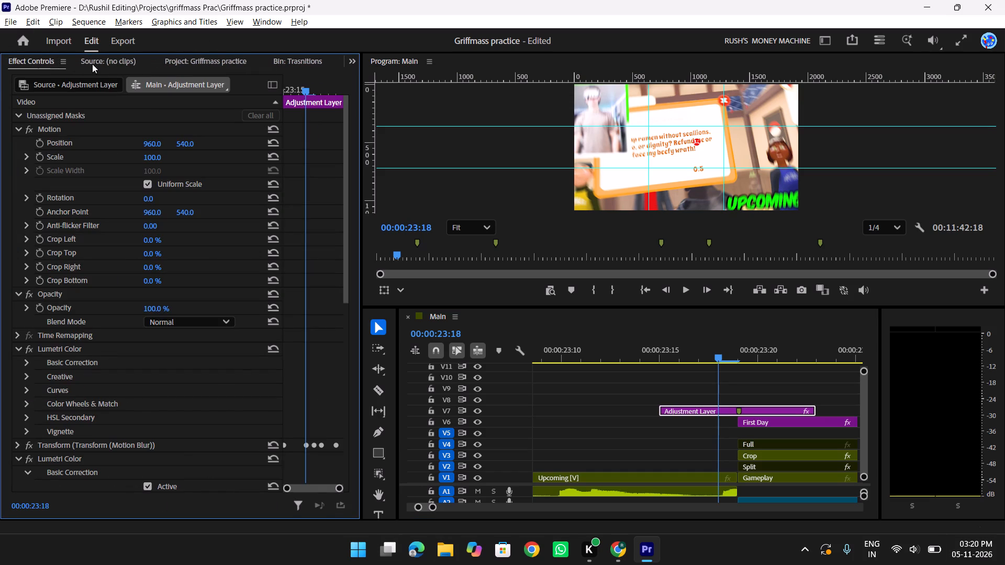
pyautogui.scroll(-12, 208, 285)
pyautogui.scroll(10, 208, 285)
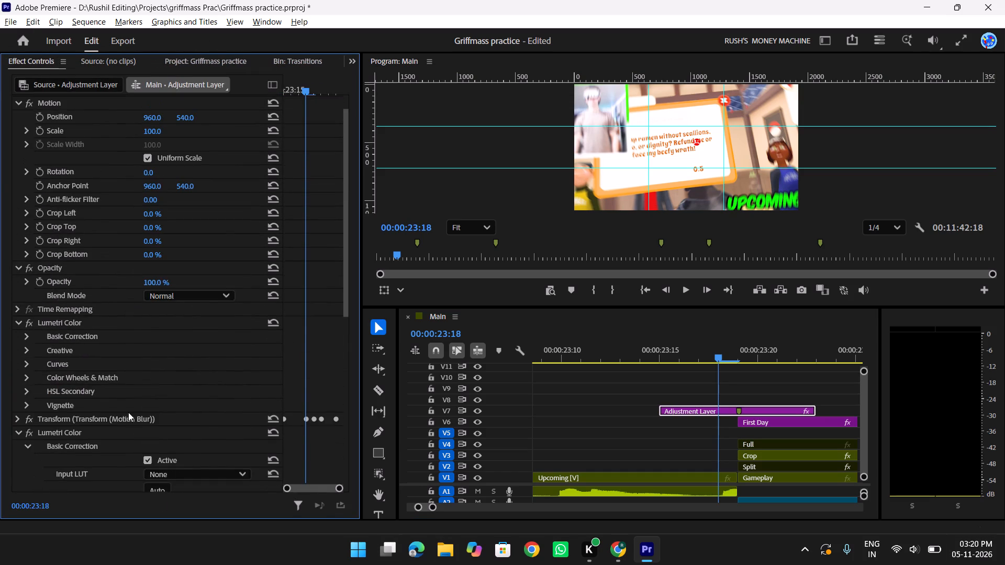
pyautogui.scroll(-4, 83, 399)
pyautogui.keyDown('ctrl'); pyautogui.click(108, 364); pyautogui.keyUp('ctrl')
pyautogui.keyDown('ctrl'); pyautogui.click(112, 376); pyautogui.keyUp('ctrl')
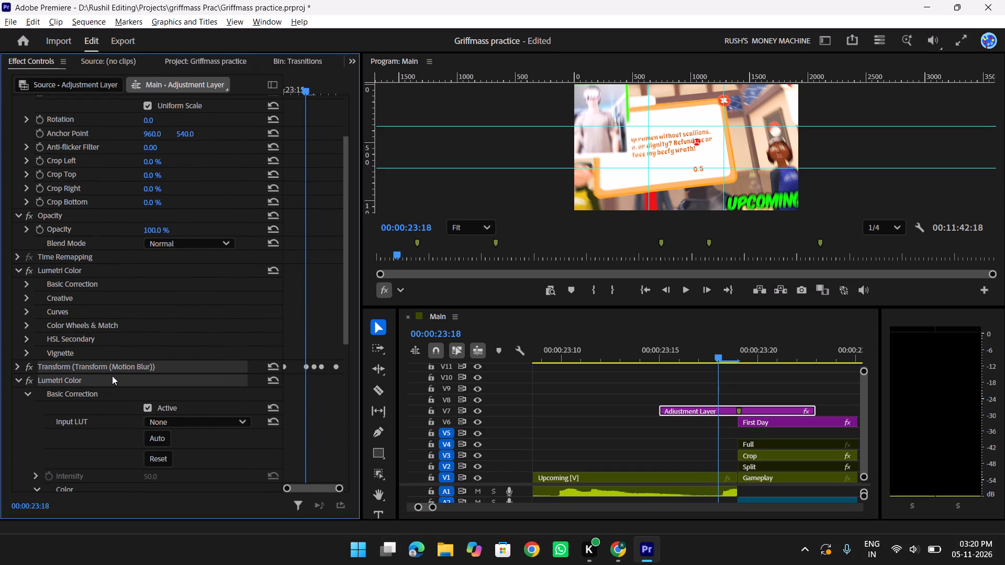
pyautogui.rightClick(123, 368)
pyautogui.click(157, 393)
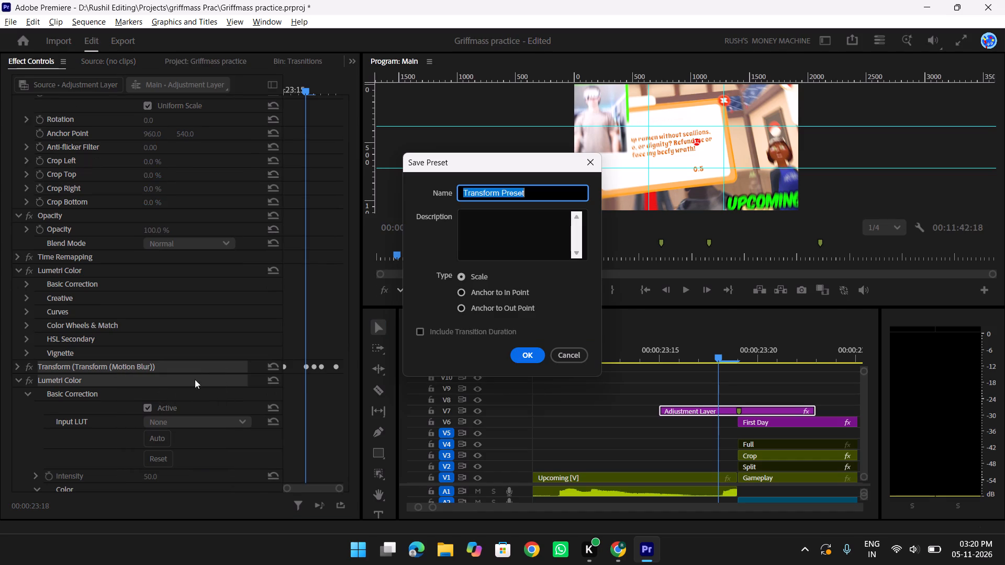
pyautogui.press('BackSpace')
pyautogui.write('Rua')
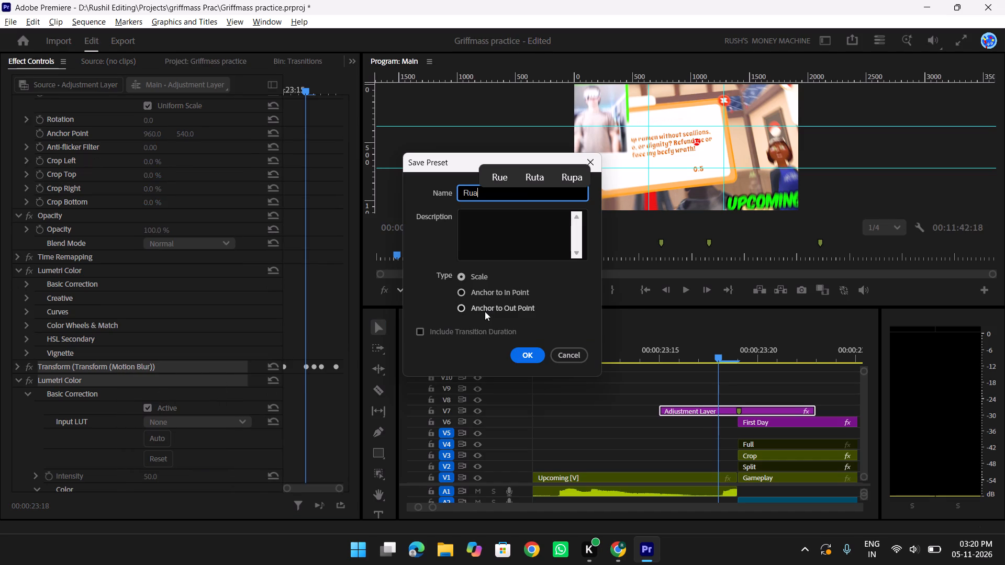
pyautogui.press('BackSpace')
pyautogui.press('h')
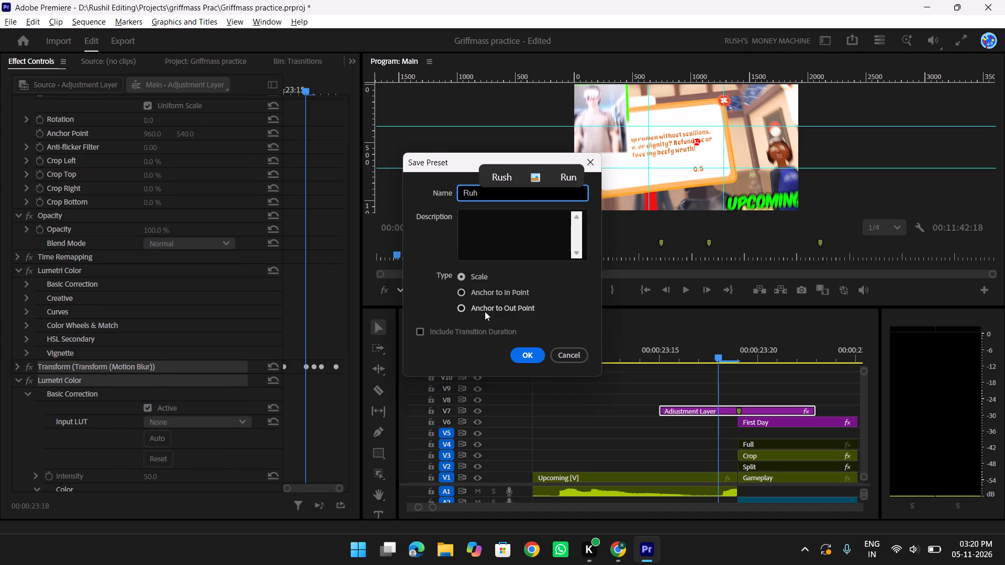
pyautogui.press('BackSpace')
pyautogui.write('sh')
pyautogui.press('space')
pyautogui.write('Flah')
pyautogui.press('BackSpace')
pyautogui.write('sj')
pyautogui.press('space')
pyautogui.press('BackSpace')
pyautogui.press('BackSpace')
pyautogui.write('h')
pyautogui.press('space')
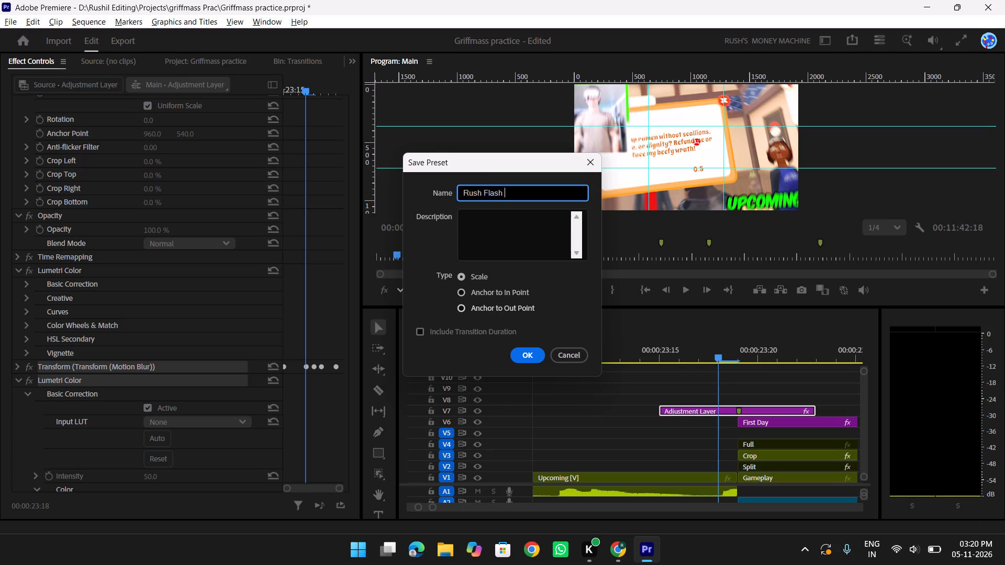
pyautogui.write('Tr')
pyautogui.press('BackSpace')
pyautogui.press('BackSpace')
pyautogui.write('shake transitio')
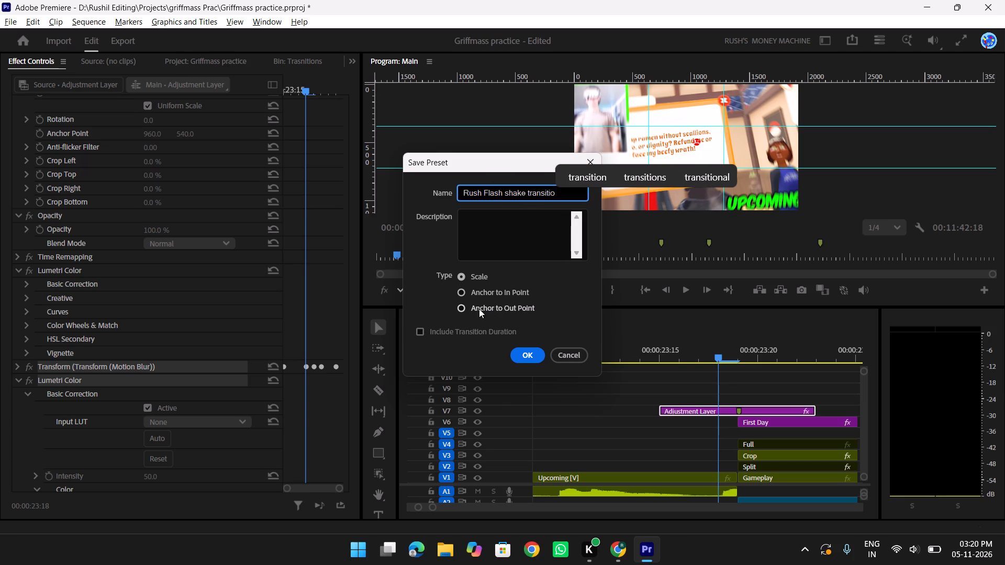
pyautogui.press('n')
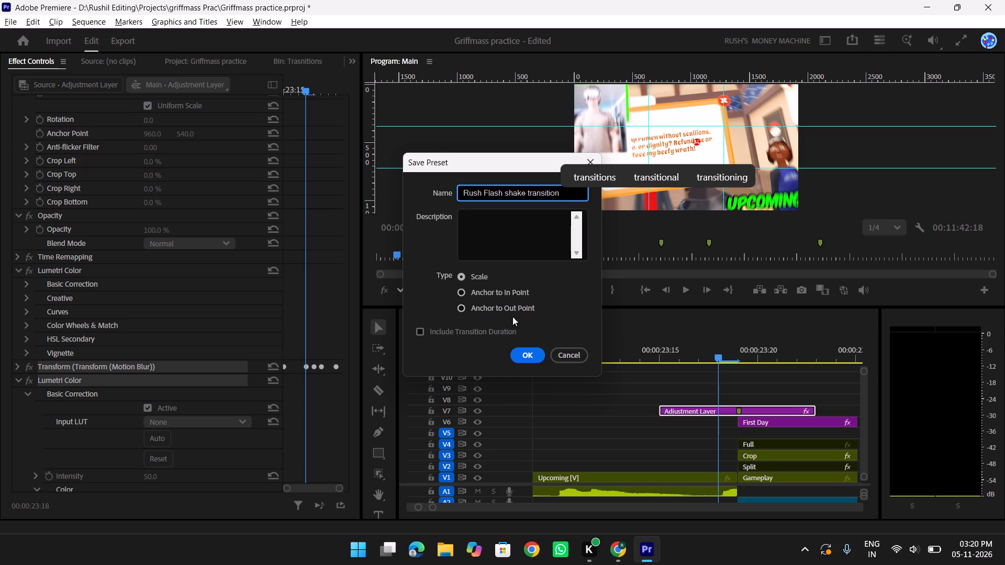
pyautogui.click(520, 353)
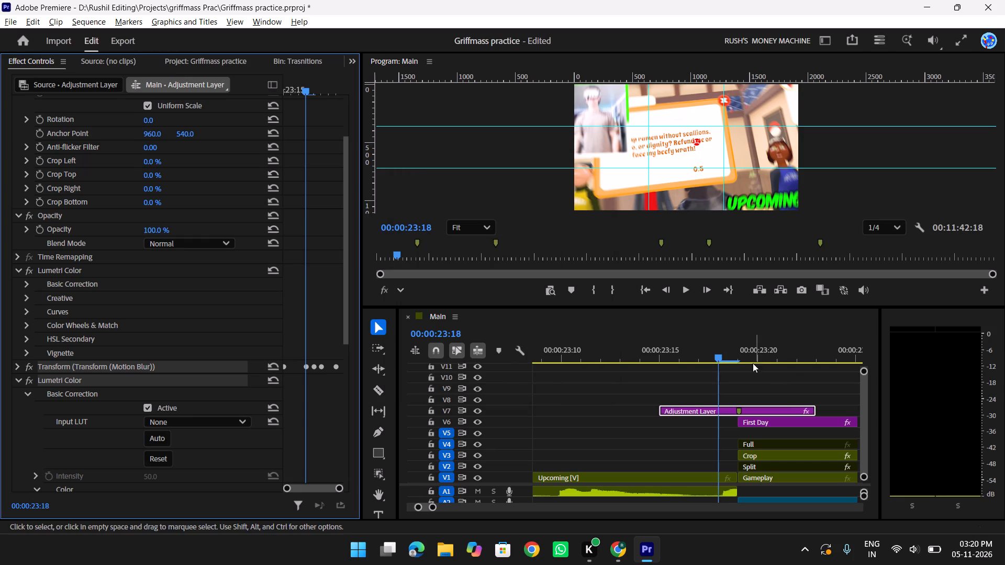
# Play the Main sequence from the Upcoming clip's end through First Day into Hibachi Chef Intro, comparing the transitions at both cuts.
pyautogui.moveTo(714, 353); pyautogui.dragTo(705, 358)
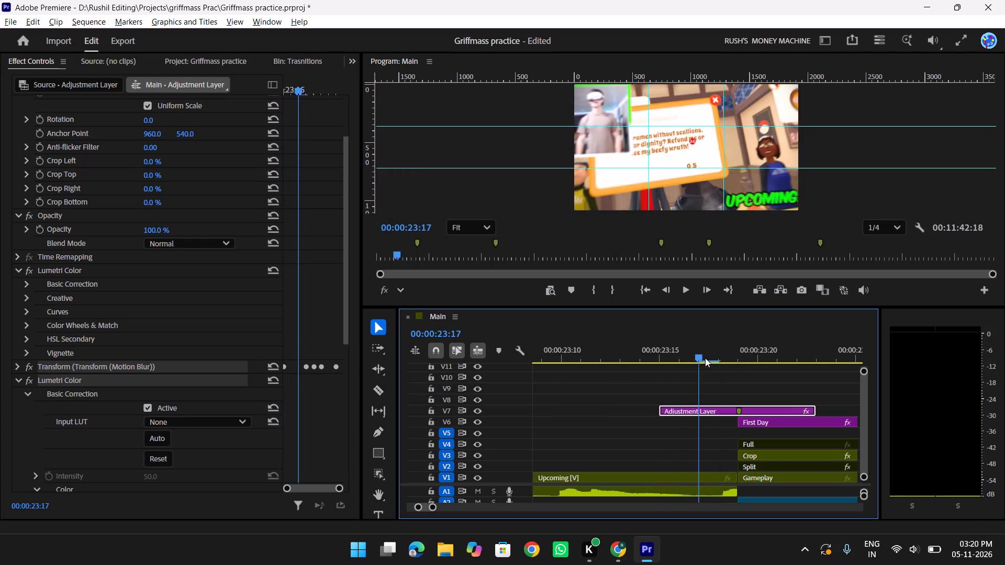
pyautogui.moveTo(705, 358); pyautogui.dragTo(592, 360)
pyautogui.press('space')
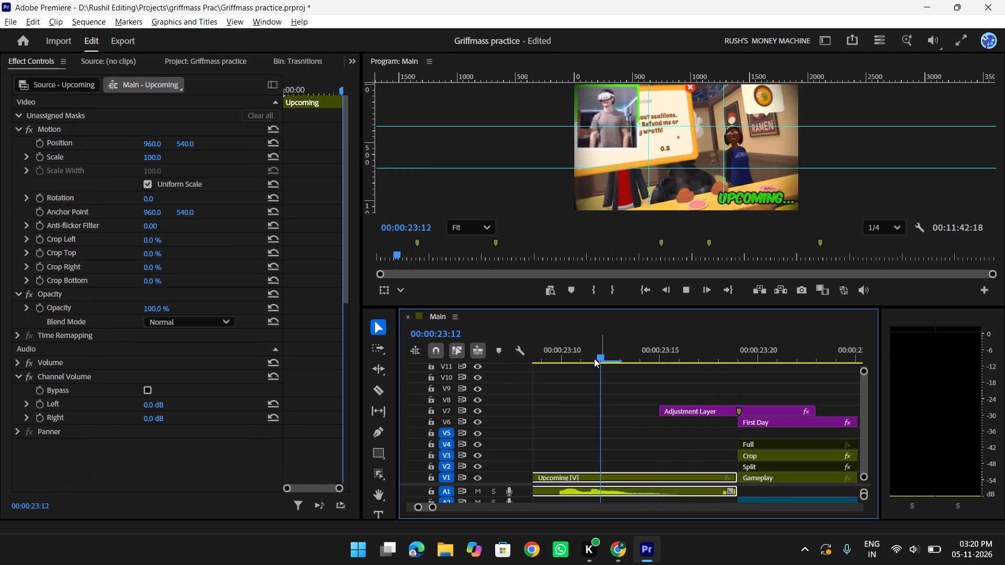
pyautogui.scroll(-5, 594, 358)
pyautogui.press('space')
pyautogui.scroll(9, 656, 376)
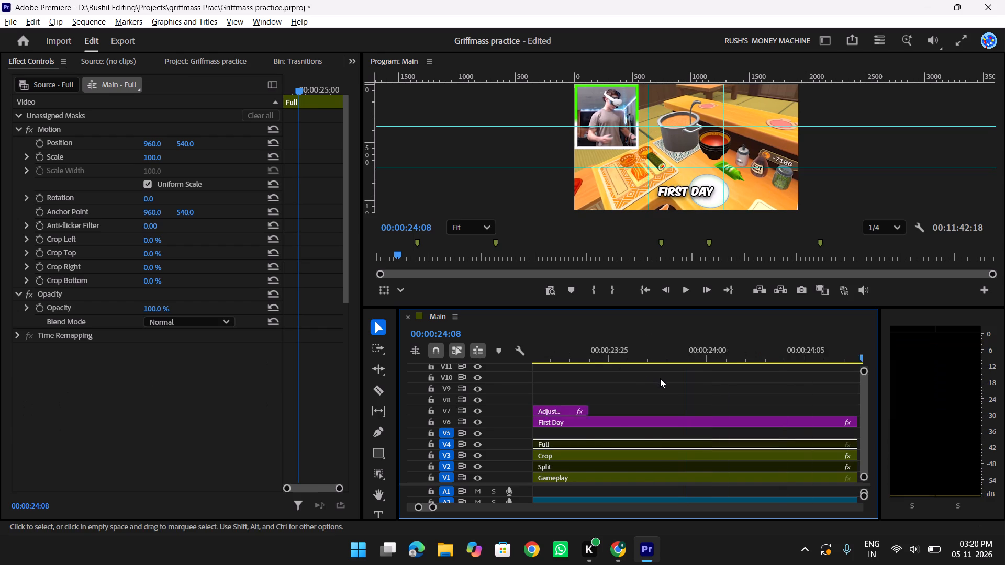
pyautogui.scroll(8, 660, 378)
pyautogui.write('yy')
pyautogui.press('space')
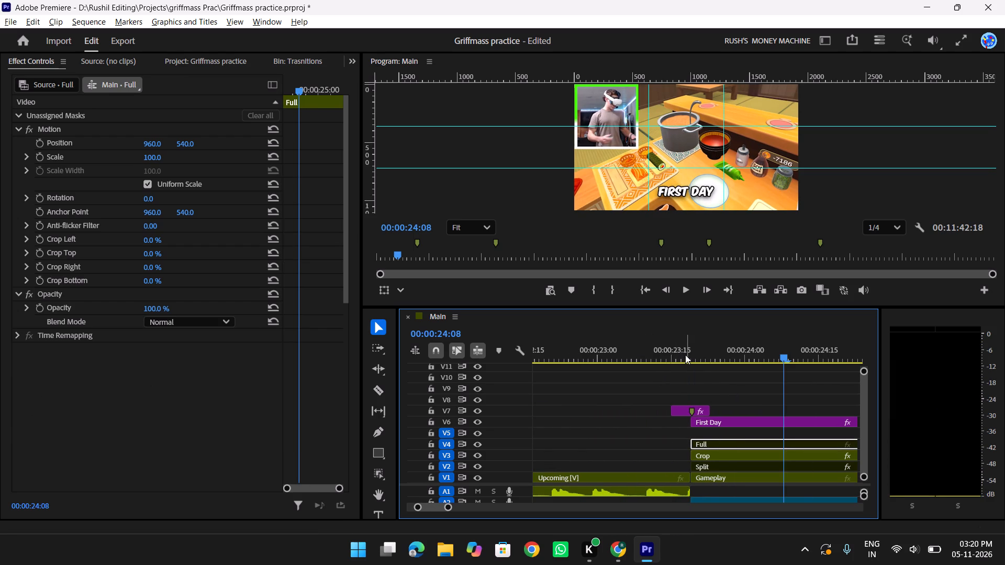
pyautogui.scroll(-8, 689, 359)
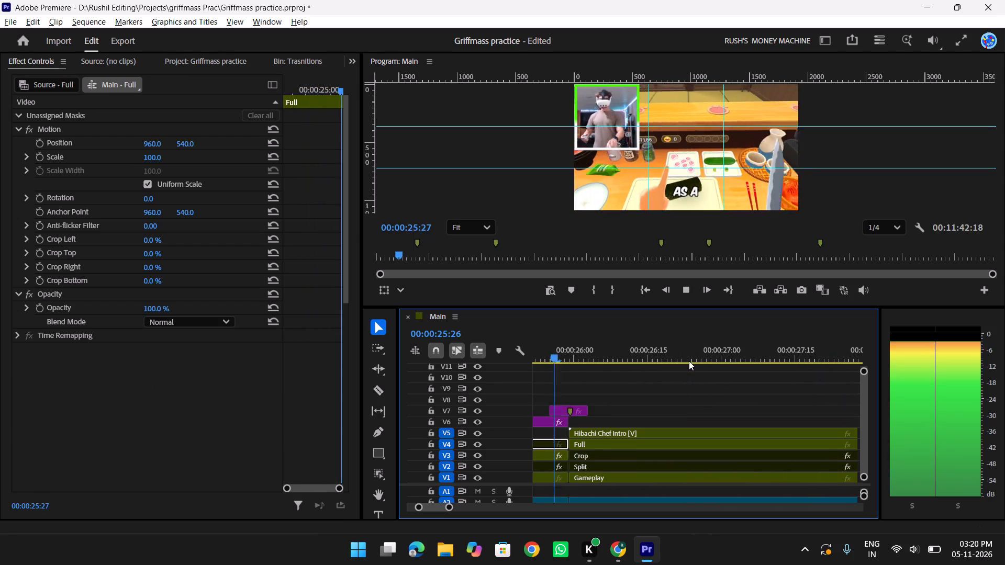
pyautogui.press('space')
pyautogui.scroll(7, 706, 380)
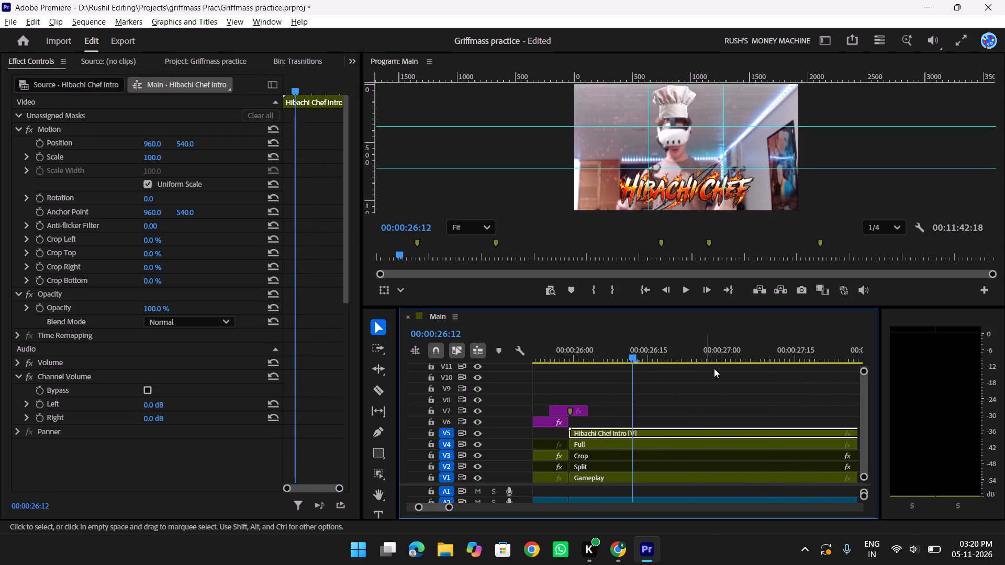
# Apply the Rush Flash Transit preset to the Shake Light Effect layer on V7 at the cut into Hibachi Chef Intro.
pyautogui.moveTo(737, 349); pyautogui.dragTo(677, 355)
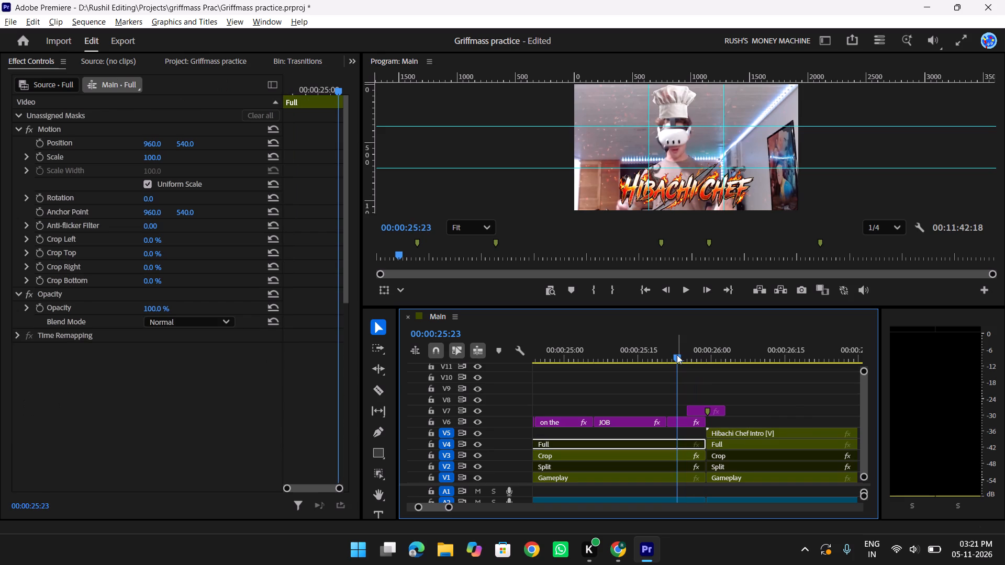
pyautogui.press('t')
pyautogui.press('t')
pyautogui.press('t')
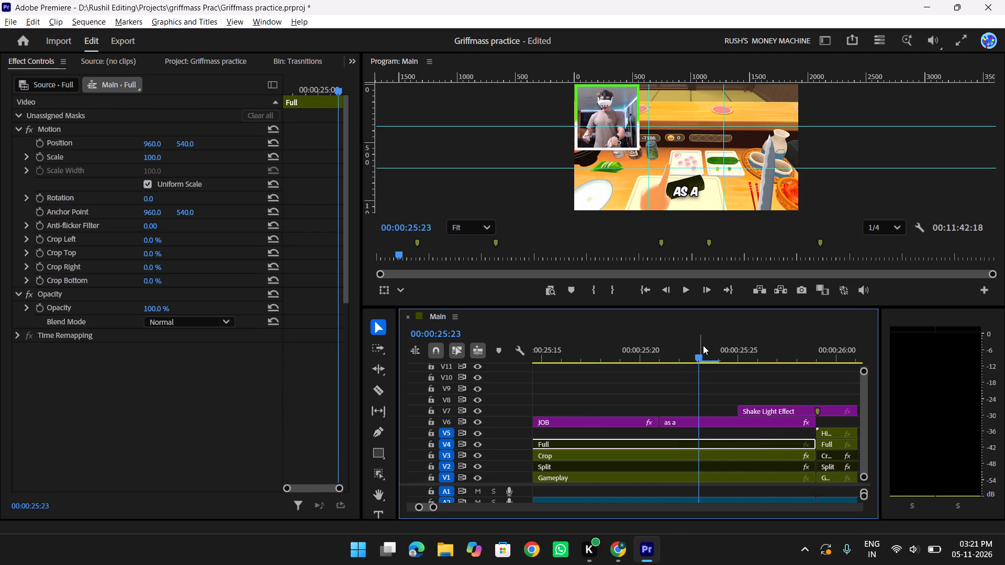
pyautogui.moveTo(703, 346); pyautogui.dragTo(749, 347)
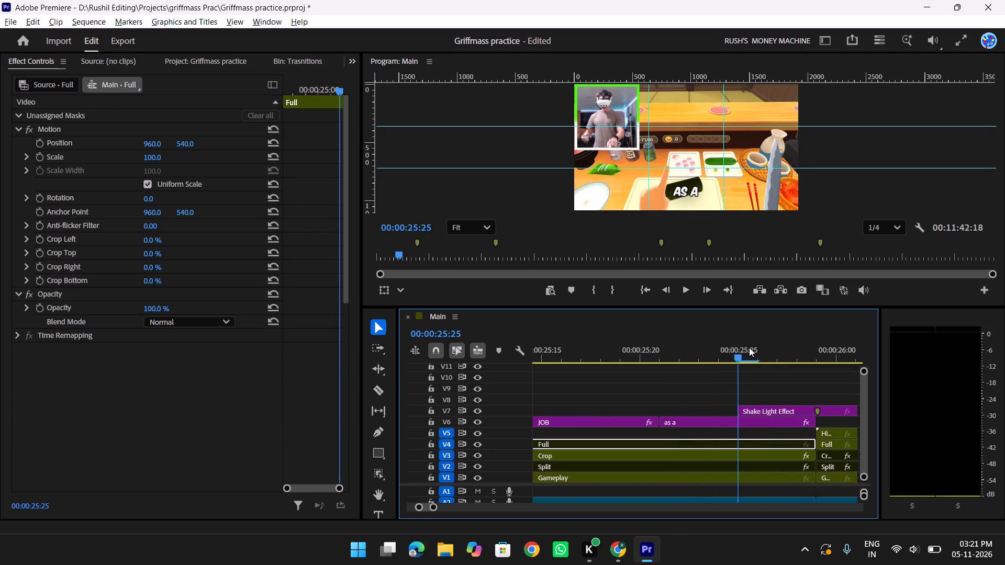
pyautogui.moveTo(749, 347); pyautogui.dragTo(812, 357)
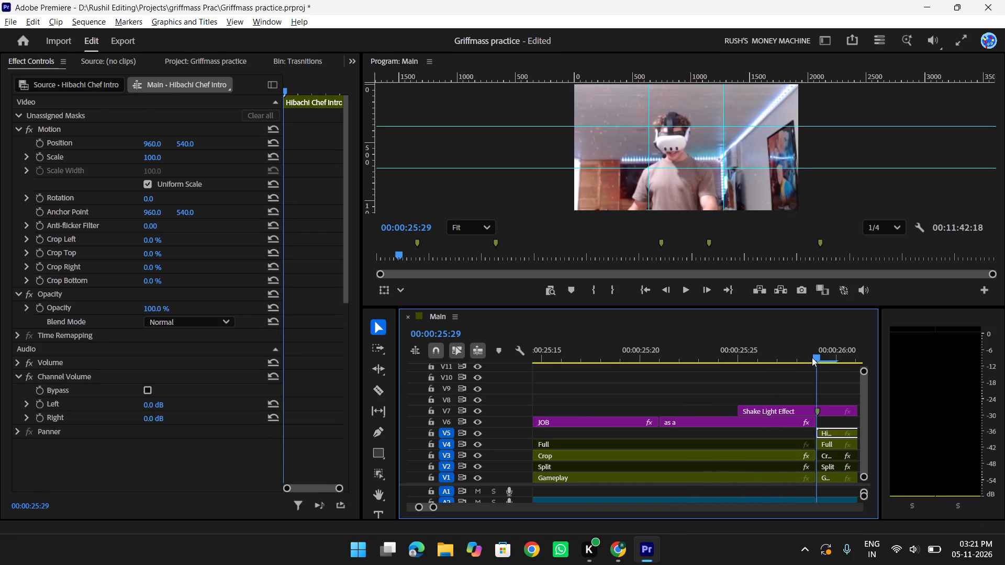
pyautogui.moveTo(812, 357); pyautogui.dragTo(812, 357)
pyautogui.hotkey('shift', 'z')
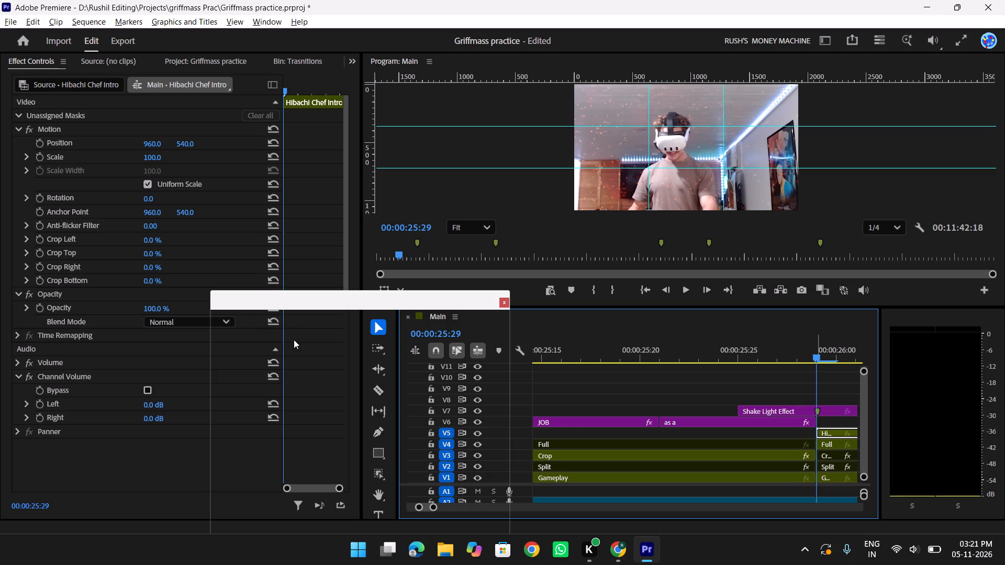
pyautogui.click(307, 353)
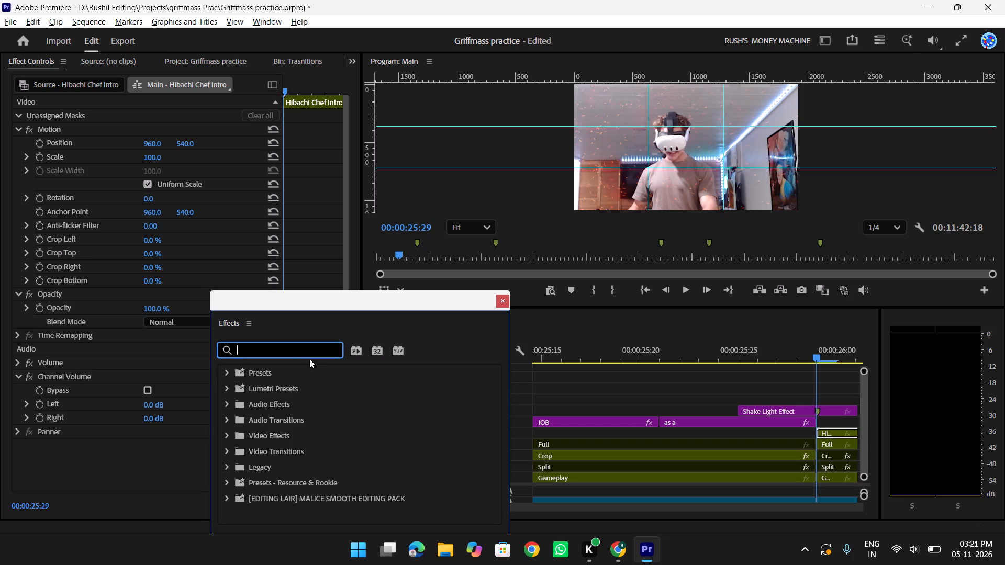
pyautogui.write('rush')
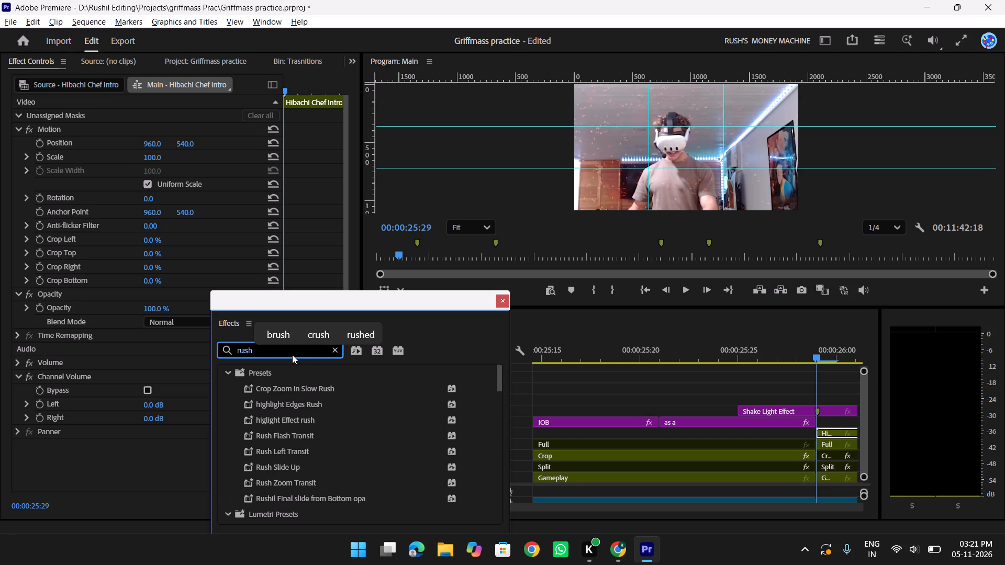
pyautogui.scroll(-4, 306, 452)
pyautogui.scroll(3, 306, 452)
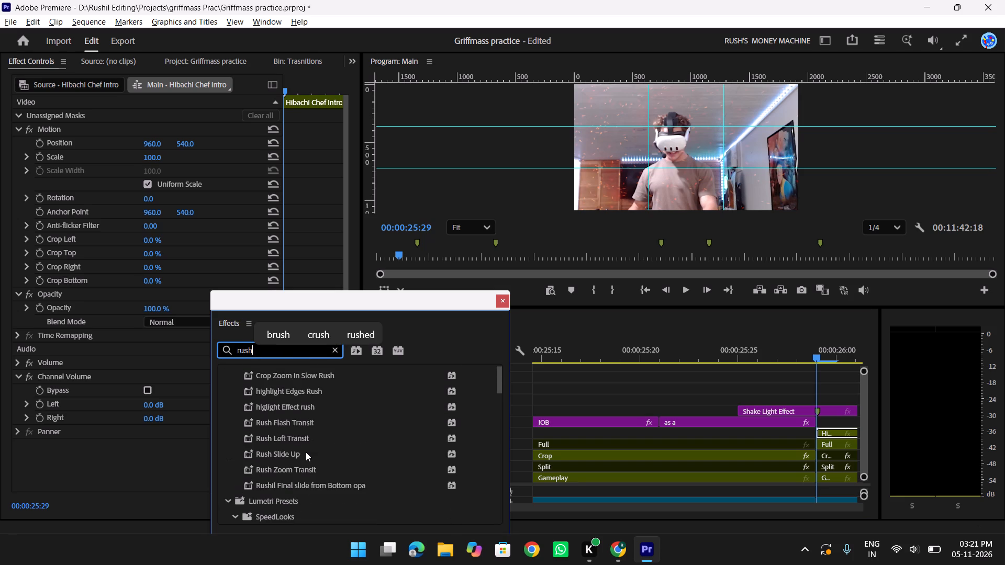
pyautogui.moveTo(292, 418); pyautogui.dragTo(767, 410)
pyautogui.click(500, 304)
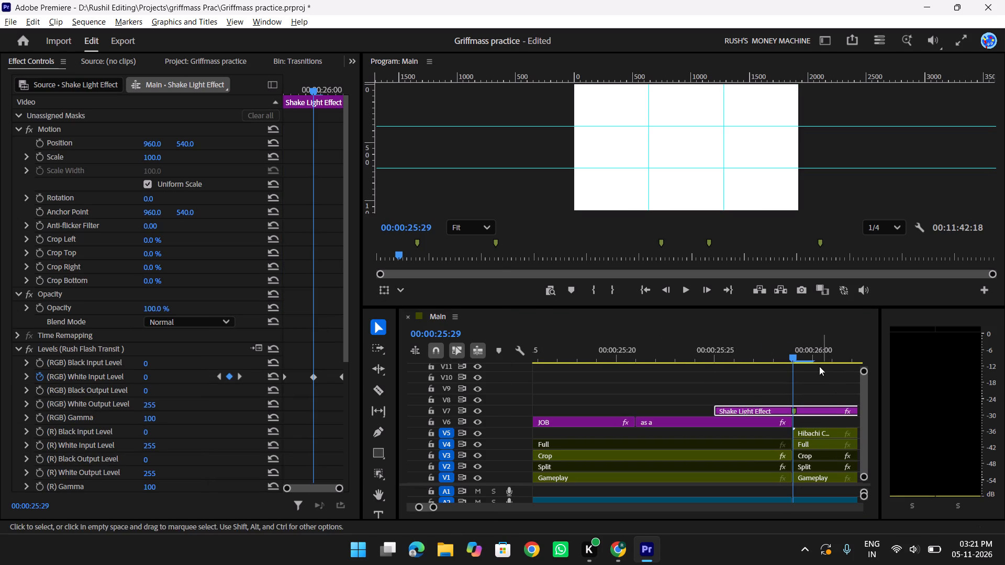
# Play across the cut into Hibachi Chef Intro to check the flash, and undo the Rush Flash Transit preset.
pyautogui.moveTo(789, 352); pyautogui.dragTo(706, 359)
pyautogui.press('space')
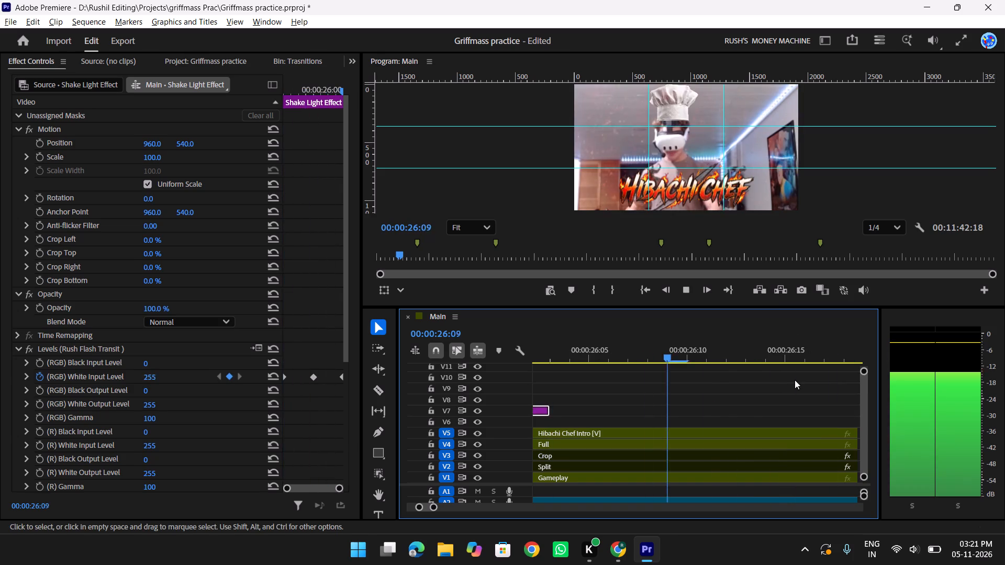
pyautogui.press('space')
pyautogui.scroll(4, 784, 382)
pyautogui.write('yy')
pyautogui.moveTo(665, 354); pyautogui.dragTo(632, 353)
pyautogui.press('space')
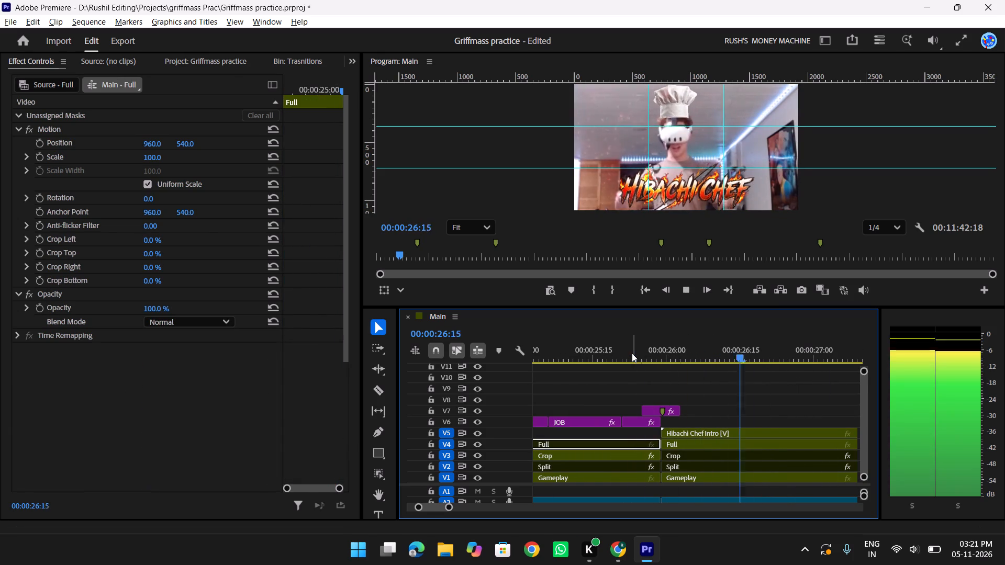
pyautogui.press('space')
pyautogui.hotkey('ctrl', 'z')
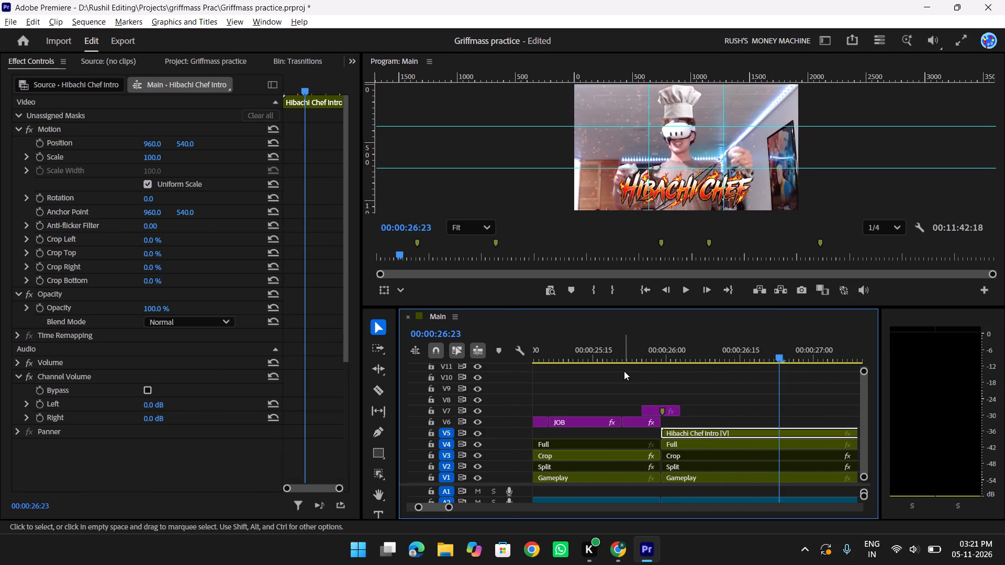
# Find the saved "Rush Flash shake transition" preset and apply it to the Shake Light Effect layer on V7 at the Hibachi Chef Intro cut.
pyautogui.hotkey('shift', 'z')
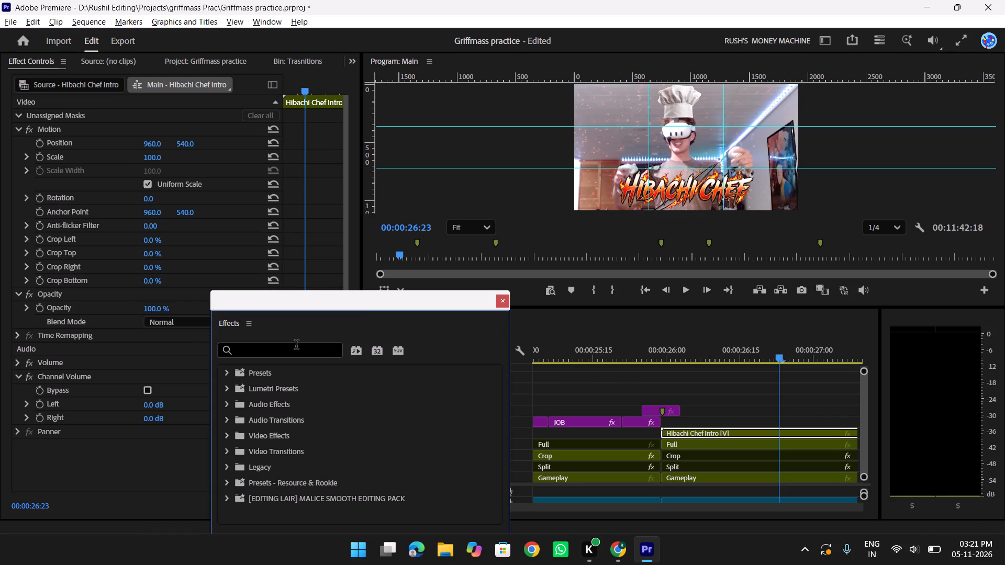
pyautogui.click(292, 353)
pyautogui.write('Rush')
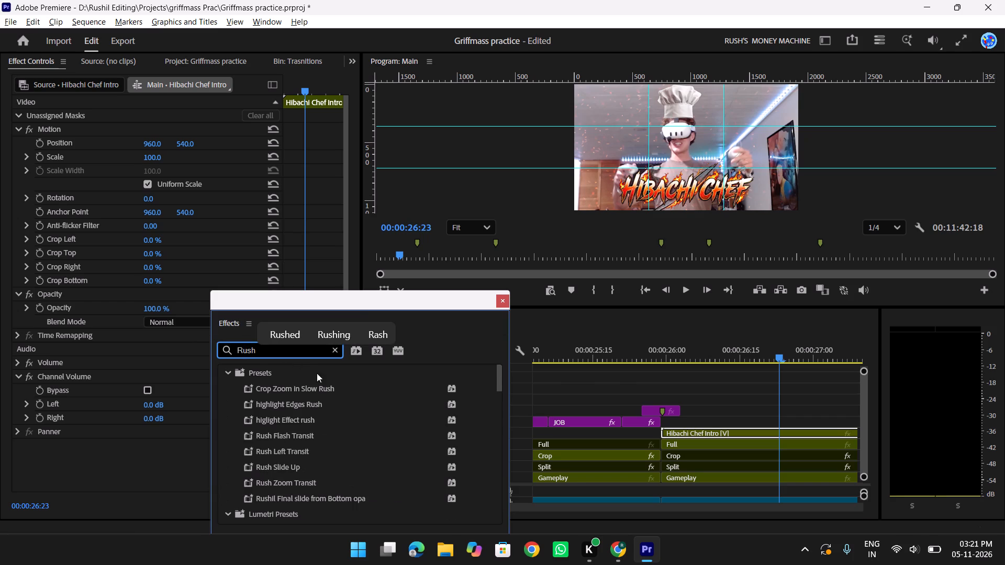
pyautogui.scroll(-5, 311, 467)
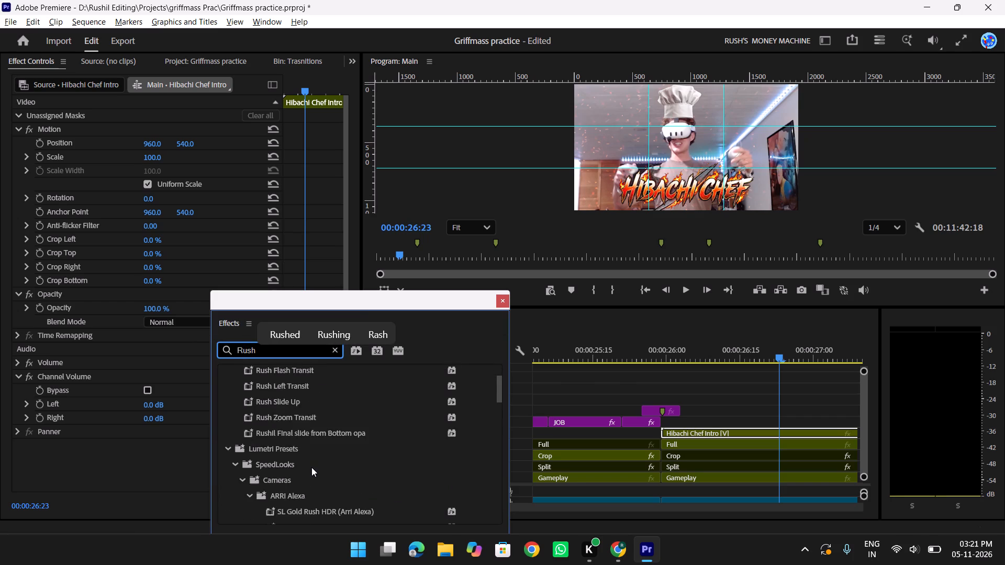
pyautogui.scroll(-7, 311, 467)
pyautogui.press('space')
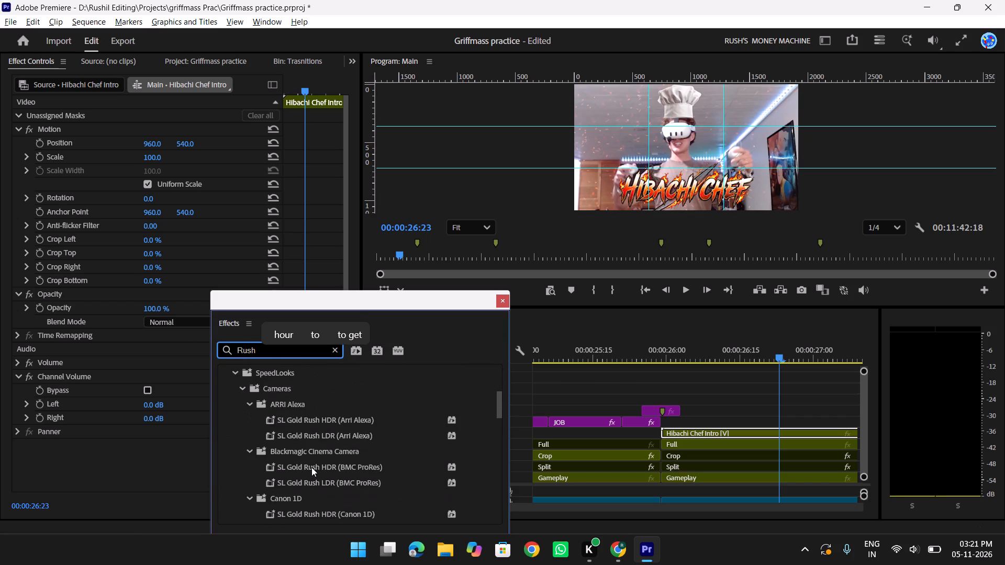
pyautogui.press('d')
pyautogui.press('BackSpace')
pyautogui.write('flas')
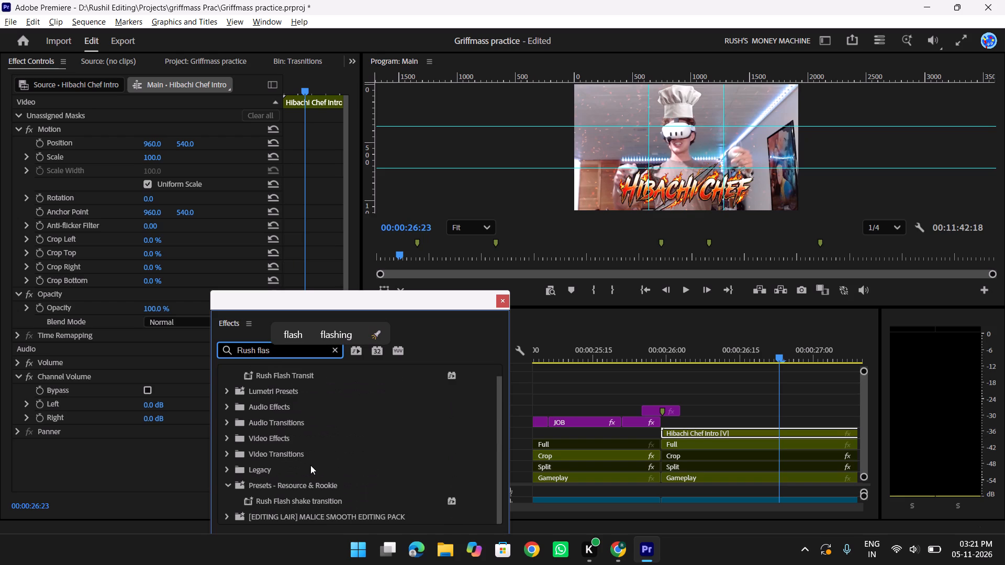
pyautogui.moveTo(309, 499); pyautogui.dragTo(655, 411)
pyautogui.click(501, 293)
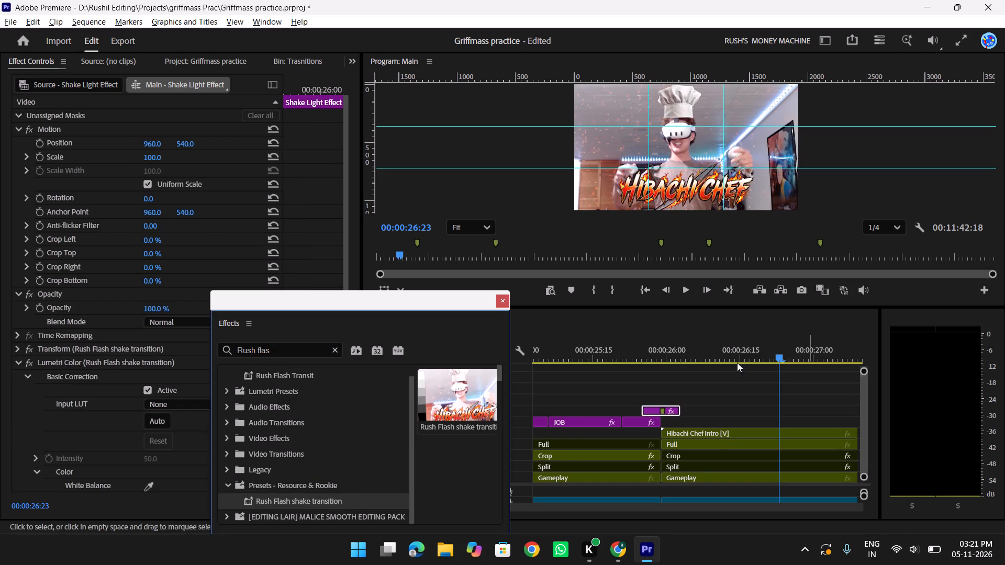
pyautogui.click(496, 304)
# Play the cut into Hibachi Chef Intro, including once in full screen, to check the applied shake transition.
pyautogui.moveTo(775, 355); pyautogui.dragTo(642, 352)
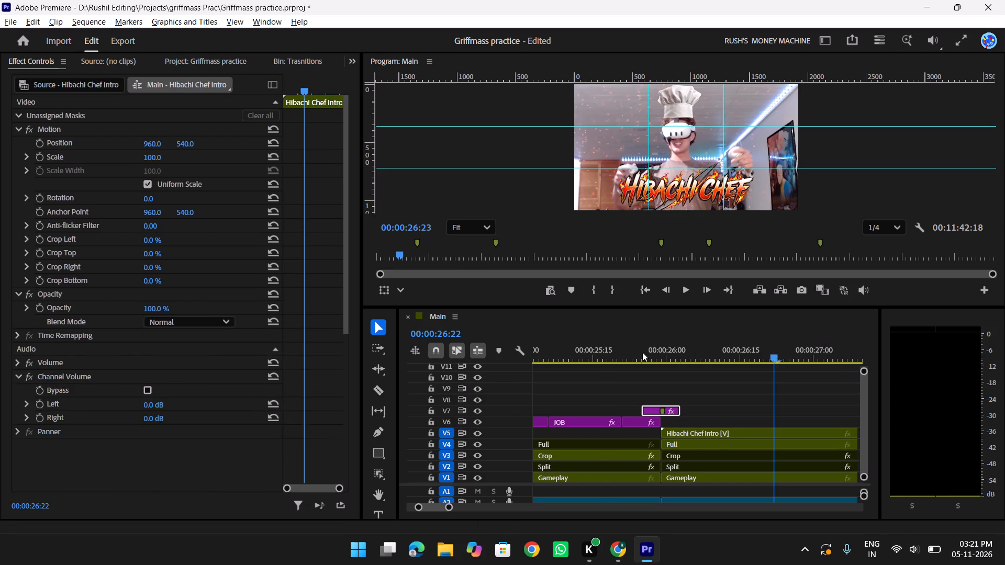
pyautogui.moveTo(642, 352); pyautogui.dragTo(598, 352)
pyautogui.press('space')
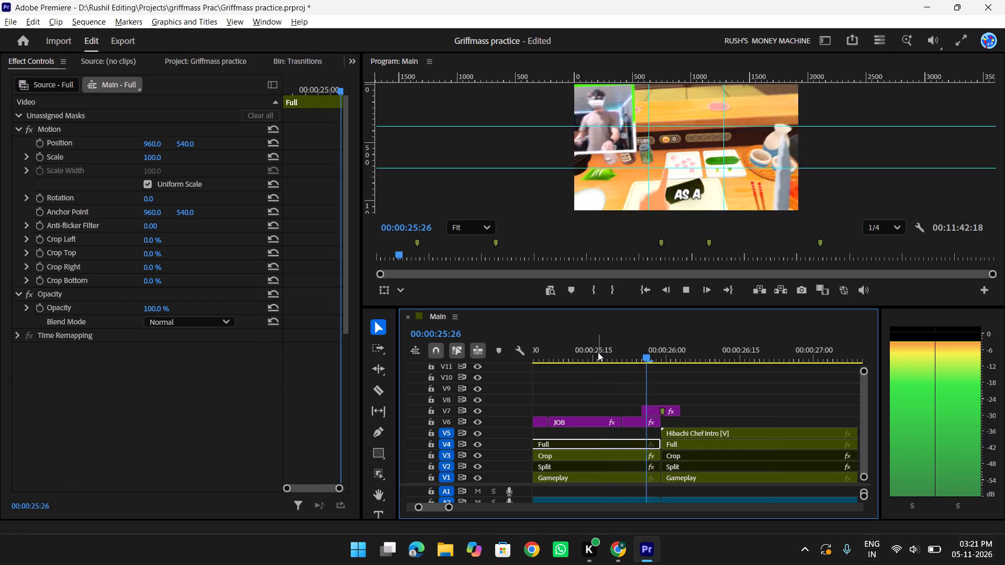
pyautogui.press('space')
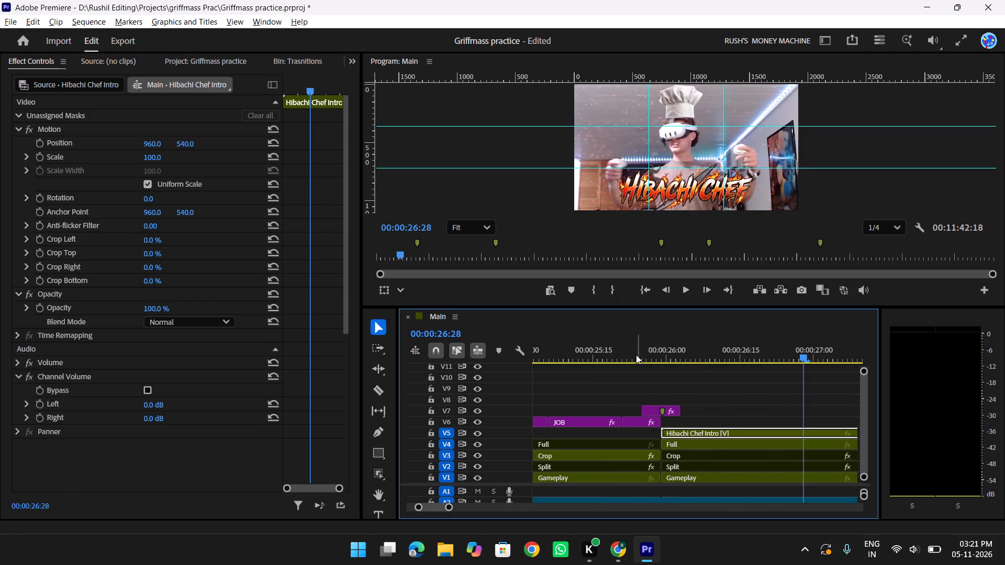
pyautogui.moveTo(637, 353); pyautogui.dragTo(611, 356)
pyautogui.write('yy')
pyautogui.moveTo(648, 350); pyautogui.dragTo(583, 357)
pyautogui.write('f')
pyautogui.press('space')
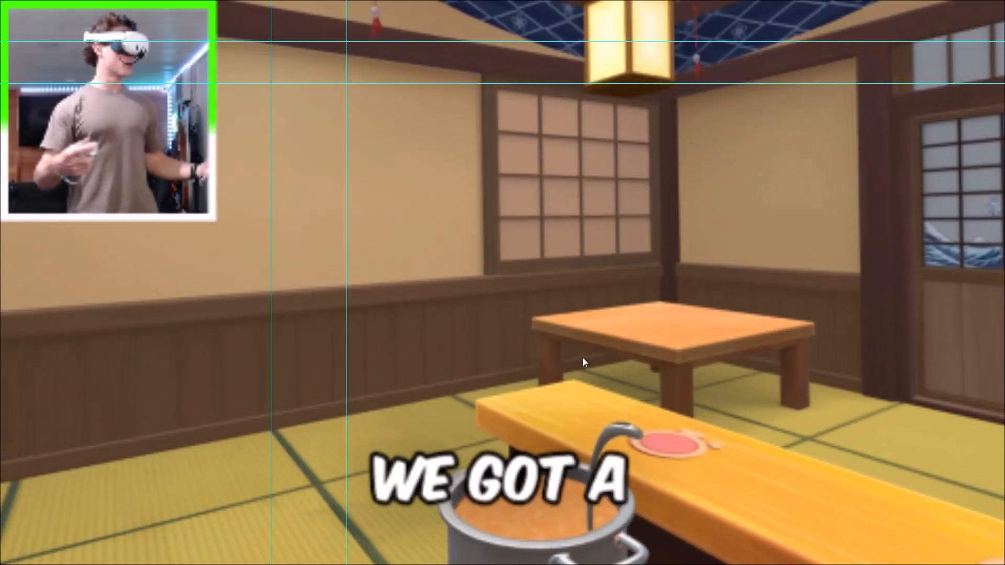
pyautogui.press('space')
pyautogui.write('f')
# Scrub frame by frame through the adjustment layer at the Upcoming to First Day cut, examining its shake and flash.
pyautogui.moveTo(677, 353); pyautogui.dragTo(605, 353)
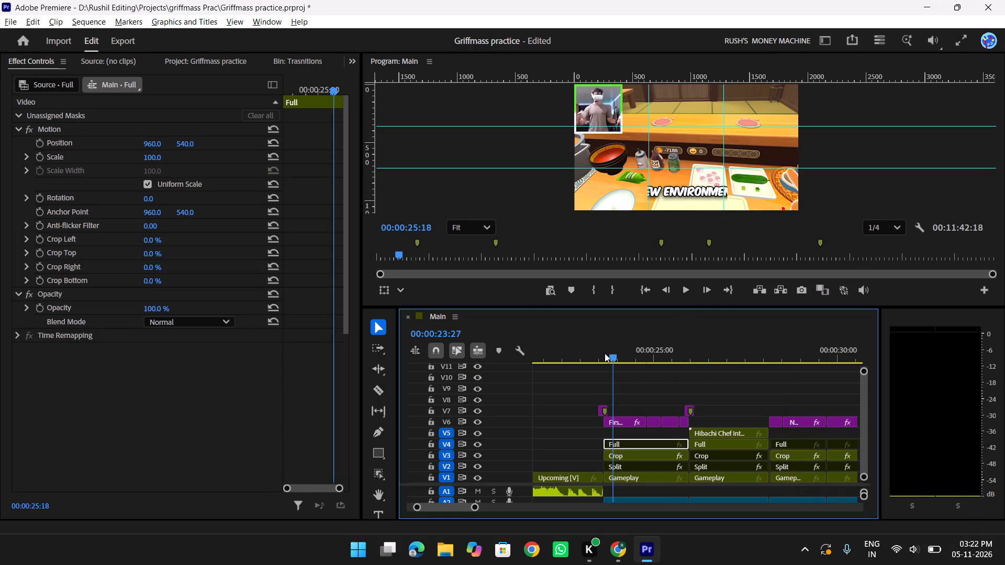
pyautogui.moveTo(605, 353); pyautogui.dragTo(587, 353)
pyautogui.press('t')
pyautogui.write('ttt')
pyautogui.scroll(-6, 637, 370)
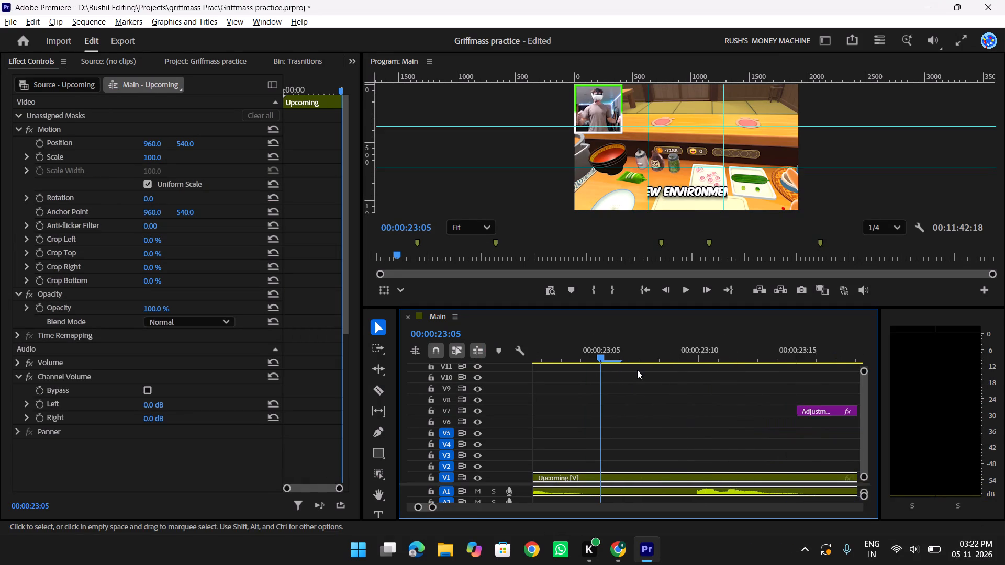
pyautogui.scroll(-3, 637, 370)
pyautogui.moveTo(606, 352); pyautogui.dragTo(761, 369)
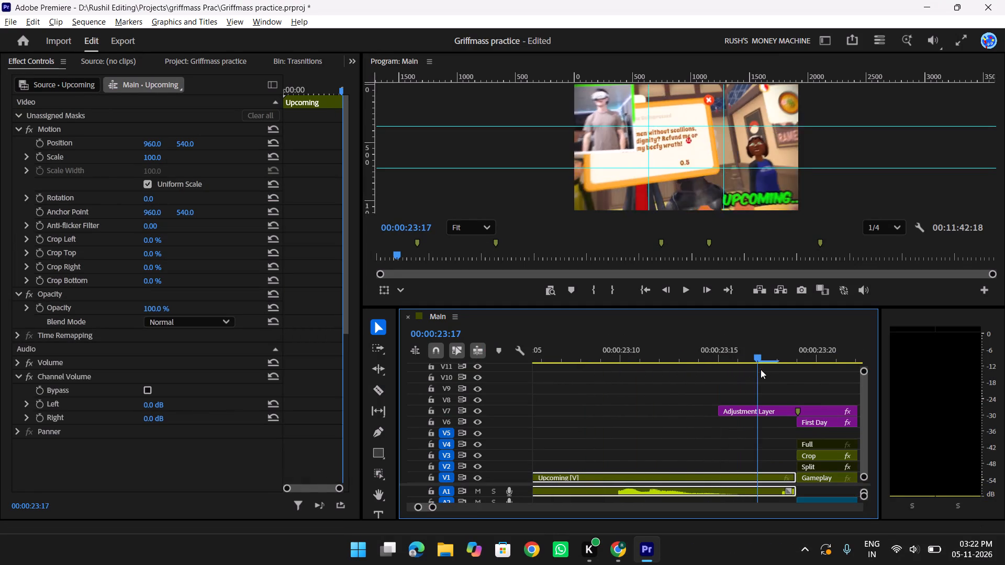
pyautogui.moveTo(761, 369); pyautogui.dragTo(843, 371)
pyautogui.scroll(-6, 842, 371)
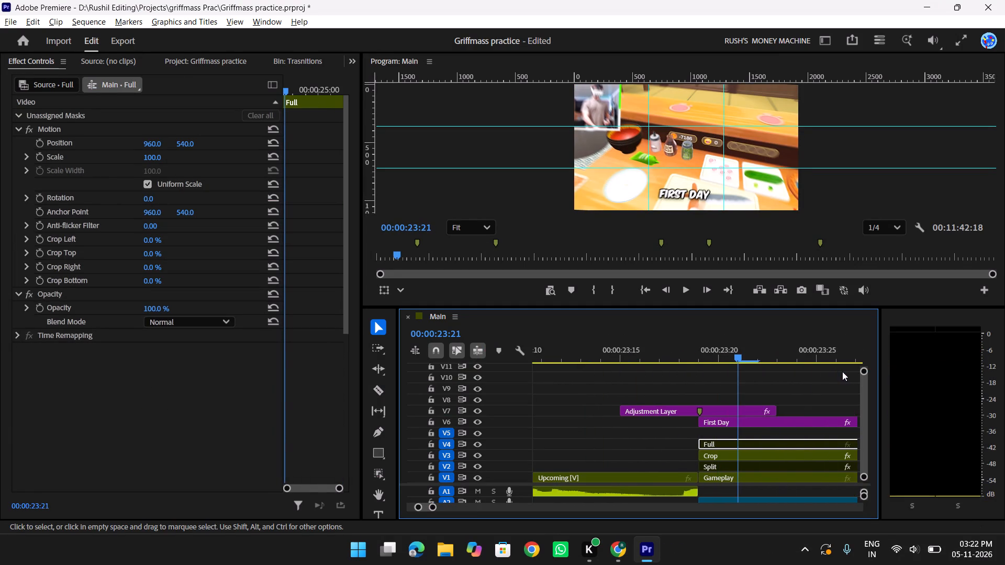
pyautogui.scroll(-3, 842, 371)
# Play the Main sequence from First Day through Hibachi Chef Intro into the "We got a" caption, checking the second transition.
pyautogui.press('space')
pyautogui.scroll(-9, 826, 377)
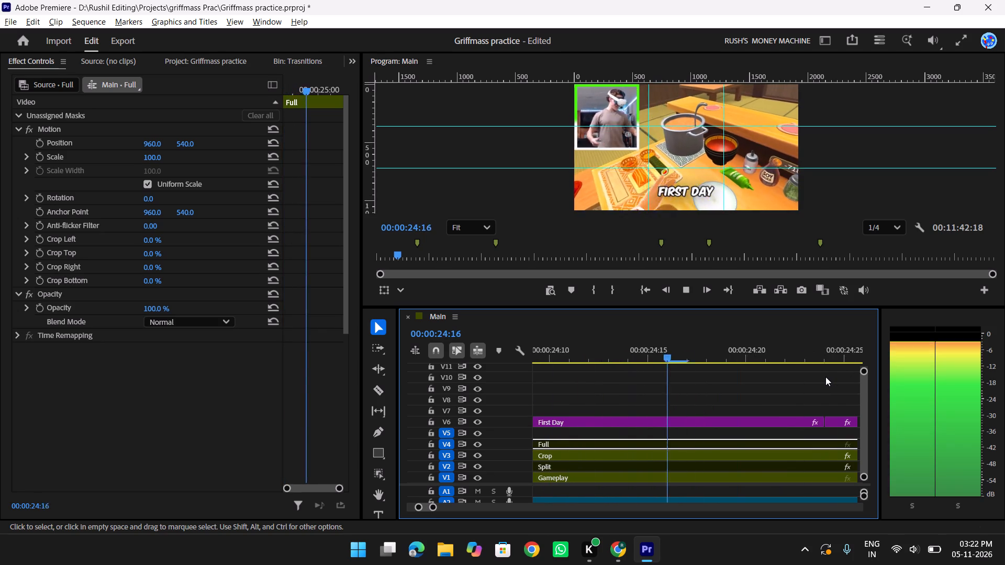
pyautogui.scroll(-3, 825, 377)
pyautogui.press('space')
pyautogui.press('space')
pyautogui.scroll(-3, 825, 377)
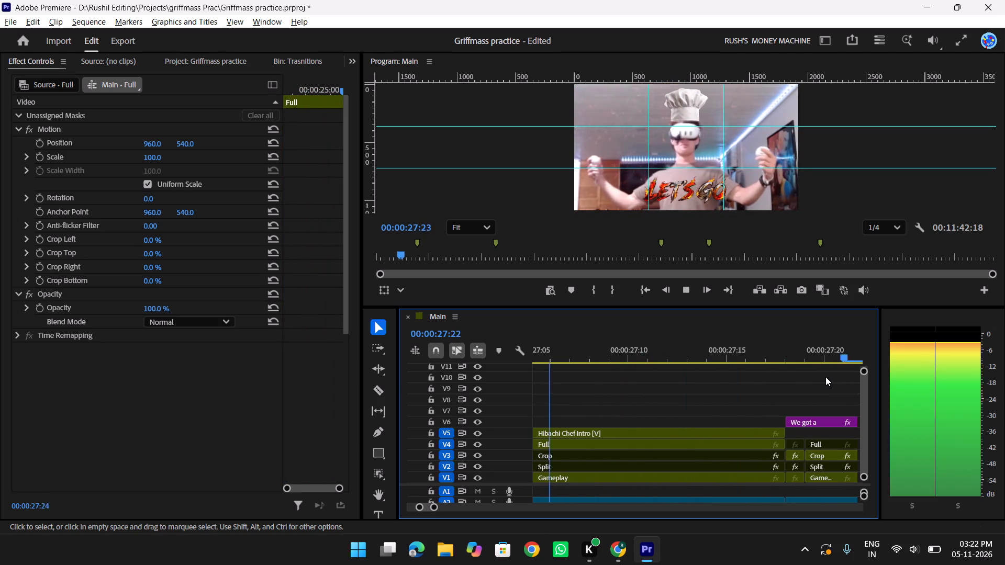
pyautogui.press('space')
# Review the transitions into First Day and Hibachi Chef Intro again, comparing them, and switch away from Premiere.
pyautogui.write('yy')
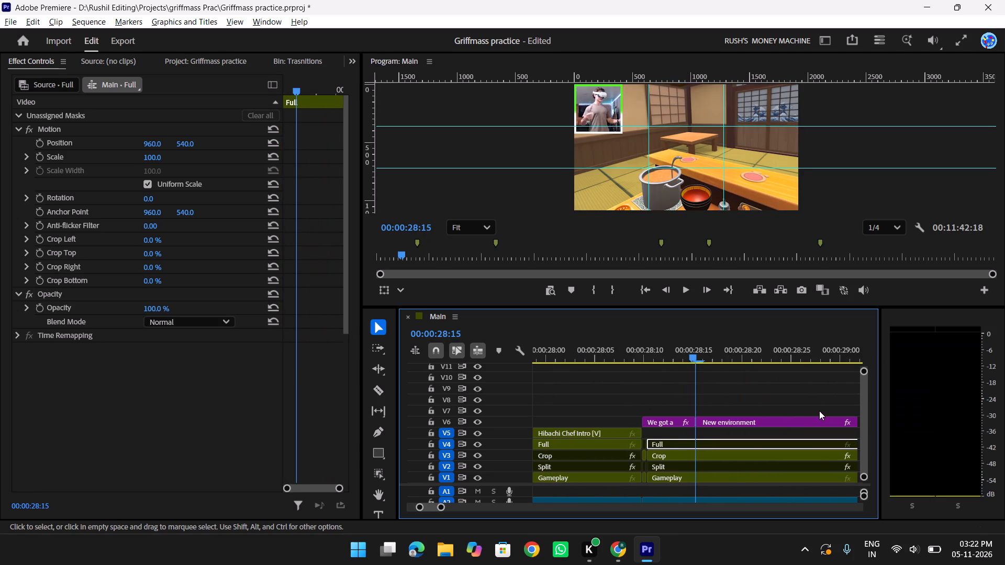
pyautogui.scroll(20, 740, 380)
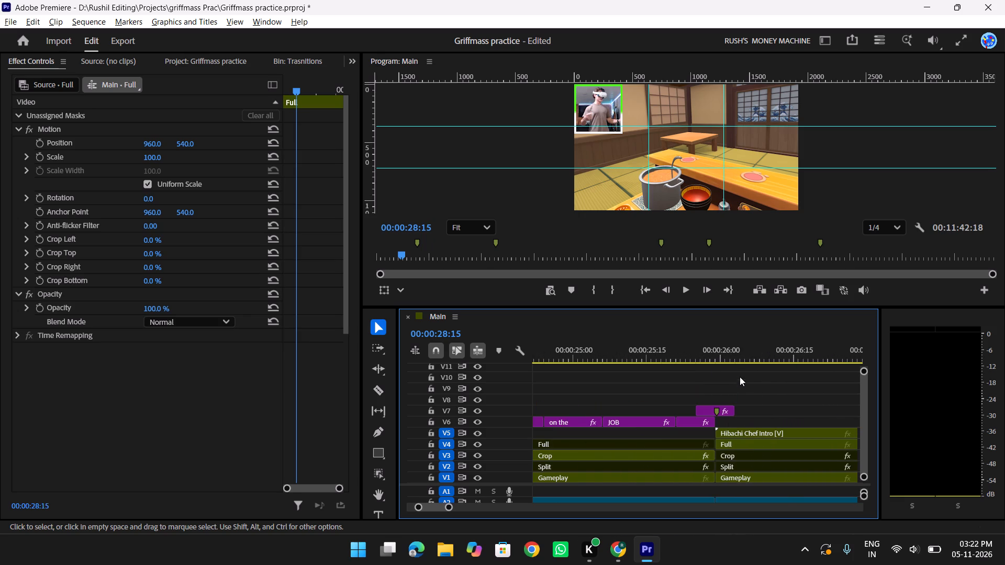
pyautogui.moveTo(724, 352); pyautogui.dragTo(670, 352)
pyautogui.scroll(11, 735, 404)
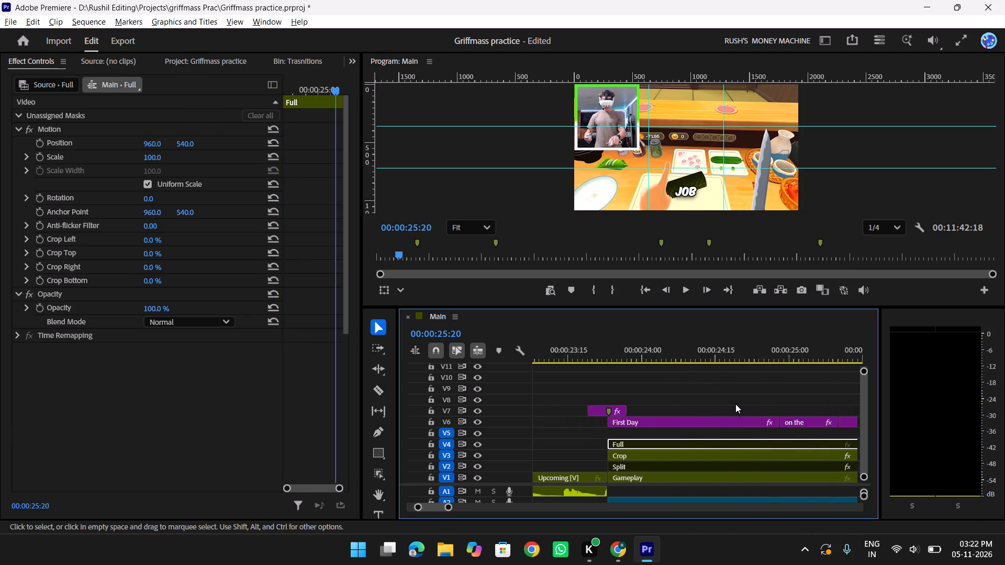
pyautogui.scroll(5, 735, 404)
pyautogui.moveTo(726, 354); pyautogui.dragTo(696, 356)
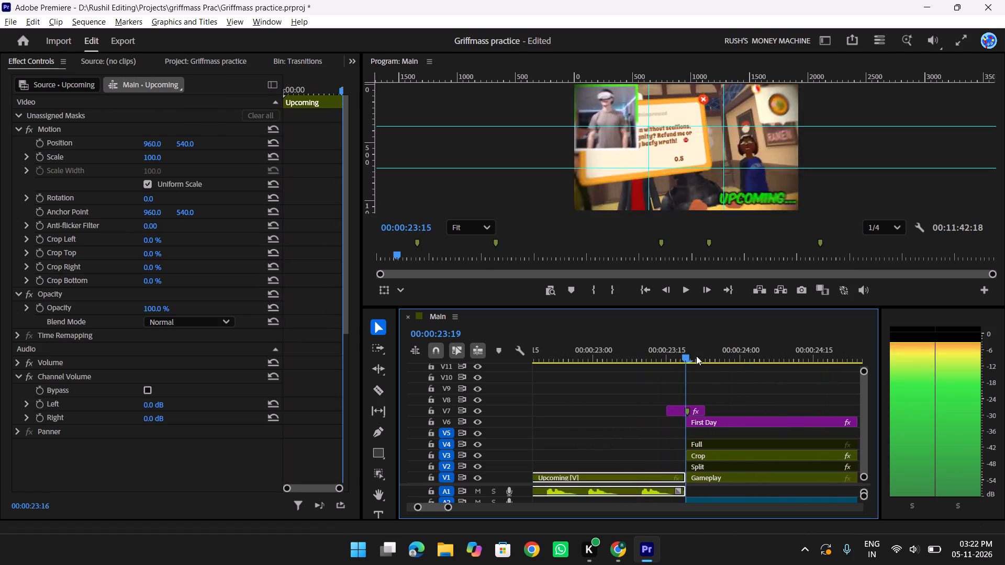
pyautogui.moveTo(696, 356); pyautogui.dragTo(818, 372)
pyautogui.scroll(-13, 814, 375)
pyautogui.press('space')
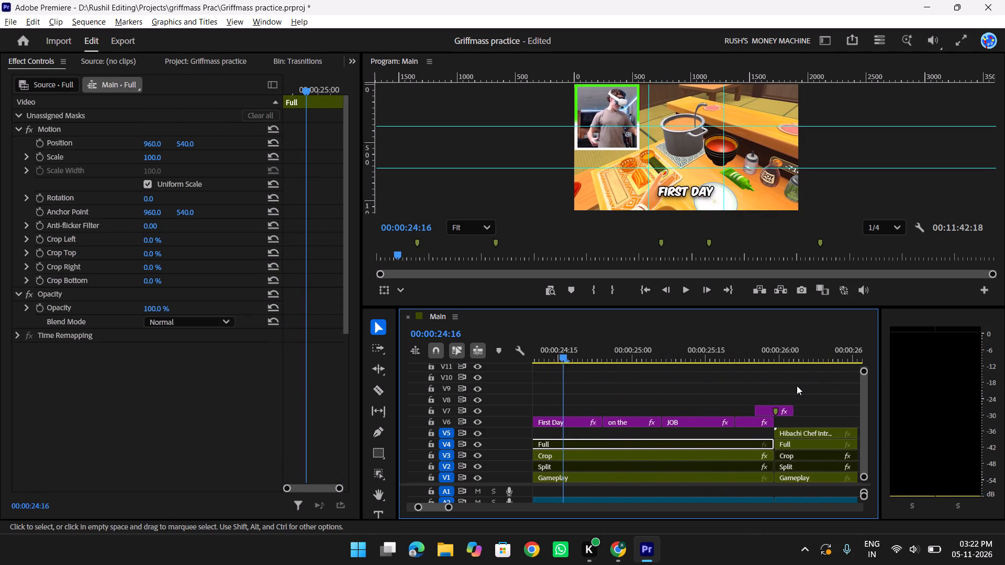
pyautogui.scroll(-6, 797, 386)
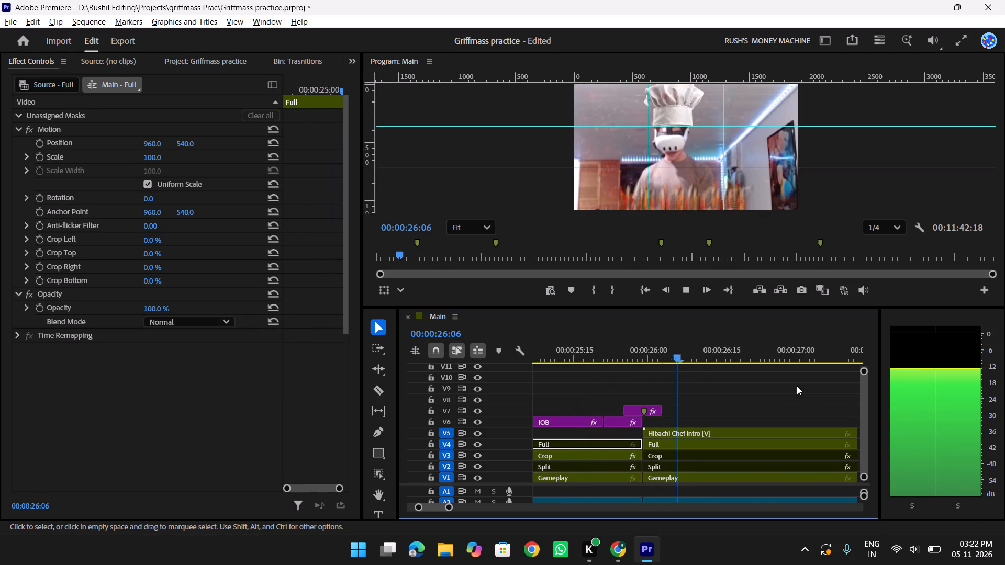
pyautogui.press('space')
pyautogui.hotkey('alt', 'Tab')
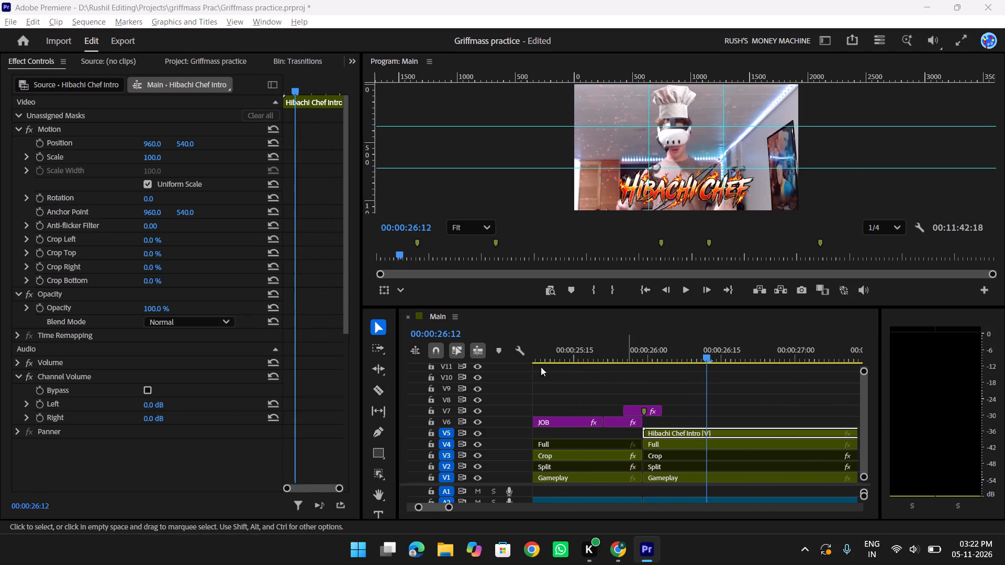
# In Chrome, search YouTube for "Transitions in Gaming Videos" from the page of the reference video.
pyautogui.click(476, 342)
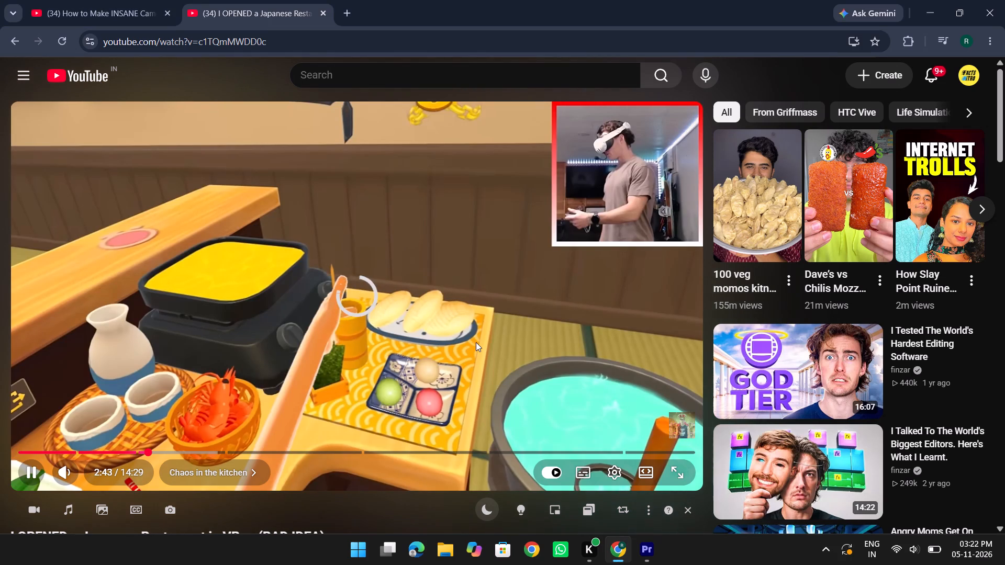
pyautogui.click(379, 79)
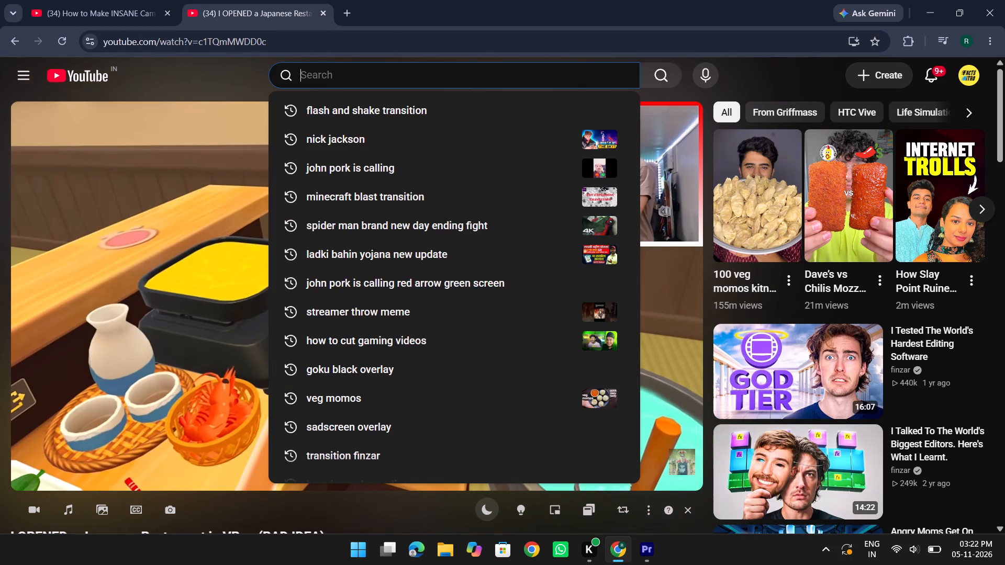
pyautogui.write('Transition')
pyautogui.press('space')
pyautogui.press('BackSpace')
pyautogui.write('s in Gaming Vide')
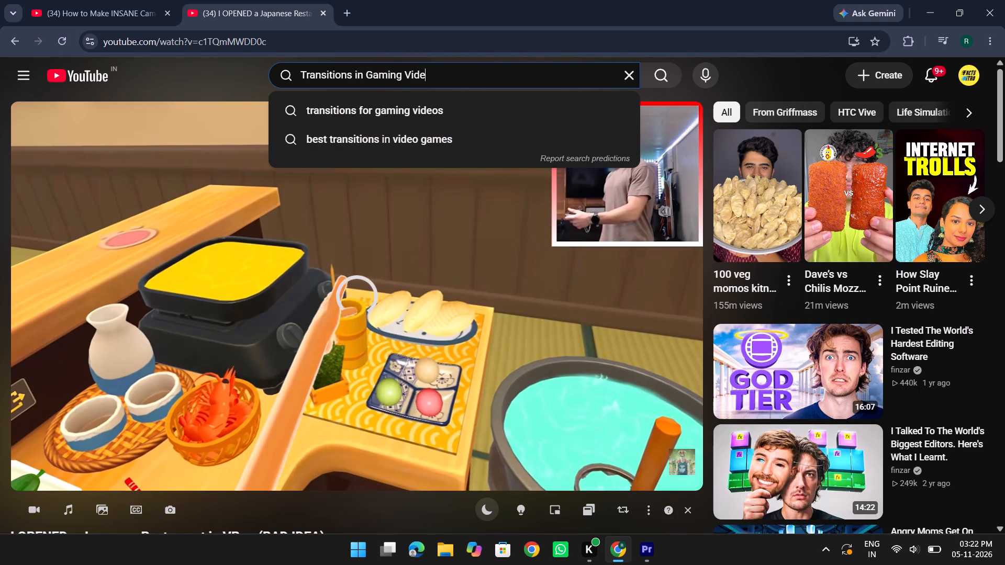
pyautogui.write('os')
pyautogui.press('Return')
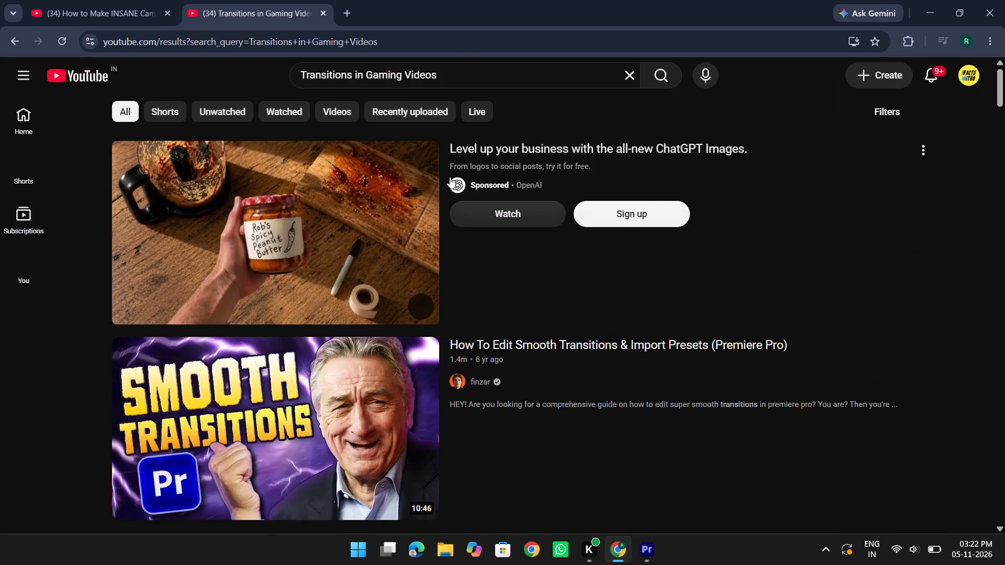
# Look through the search results and open finzar's video "How To Edit Smooth Transitions & Import Presets (Premiere Pro)".
pyautogui.scroll(-3, 449, 180)
pyautogui.scroll(-2, 611, 283)
pyautogui.scroll(2, 611, 283)
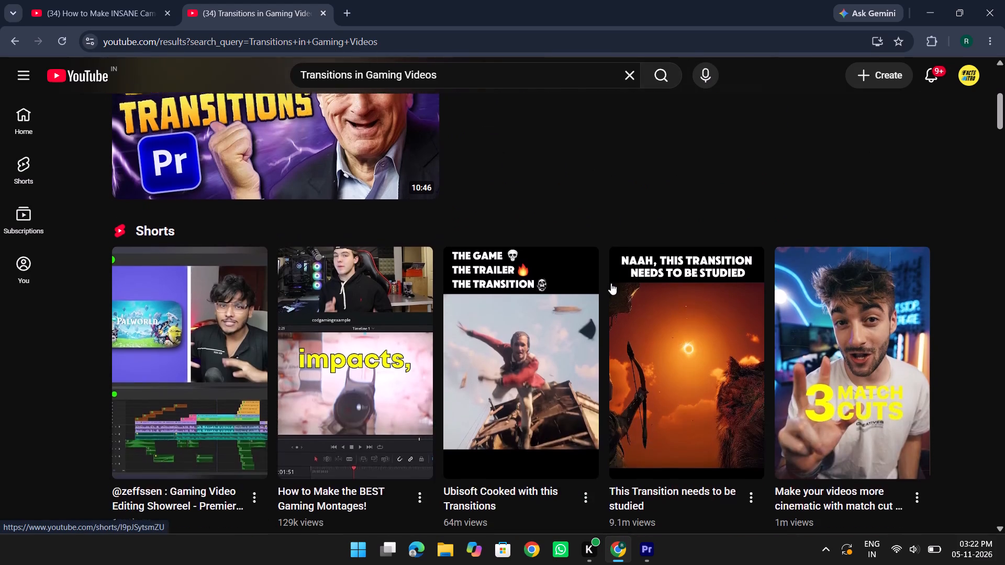
pyautogui.scroll(-2, 451, 323)
pyautogui.scroll(2, 452, 323)
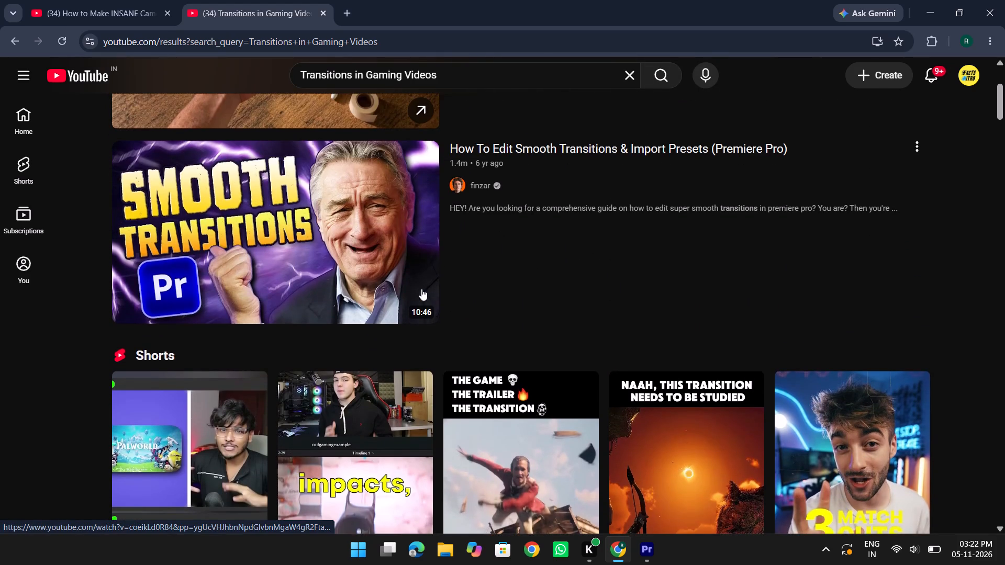
pyautogui.scroll(-9, 377, 286)
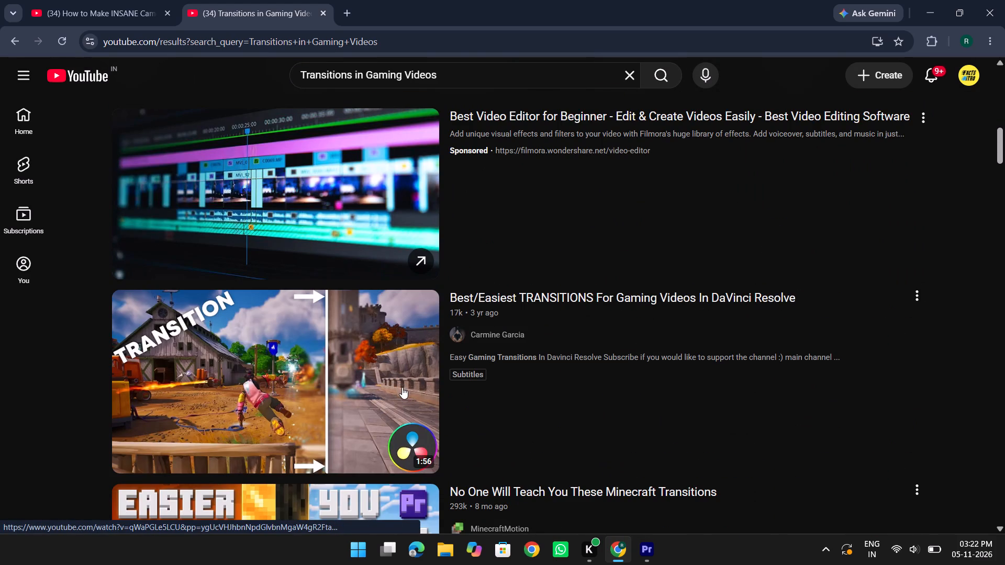
pyautogui.scroll(11, 402, 390)
pyautogui.click(276, 369)
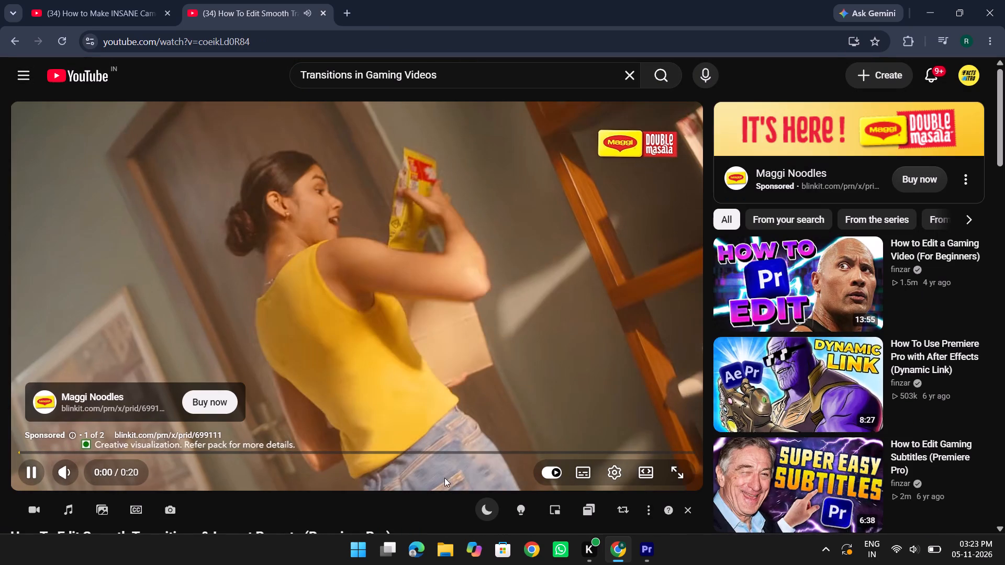
# Skim the tutorial's description and the suggested videos, and reload the video page.
pyautogui.scroll(-1, 673, 398)
pyautogui.scroll(-2, 847, 535)
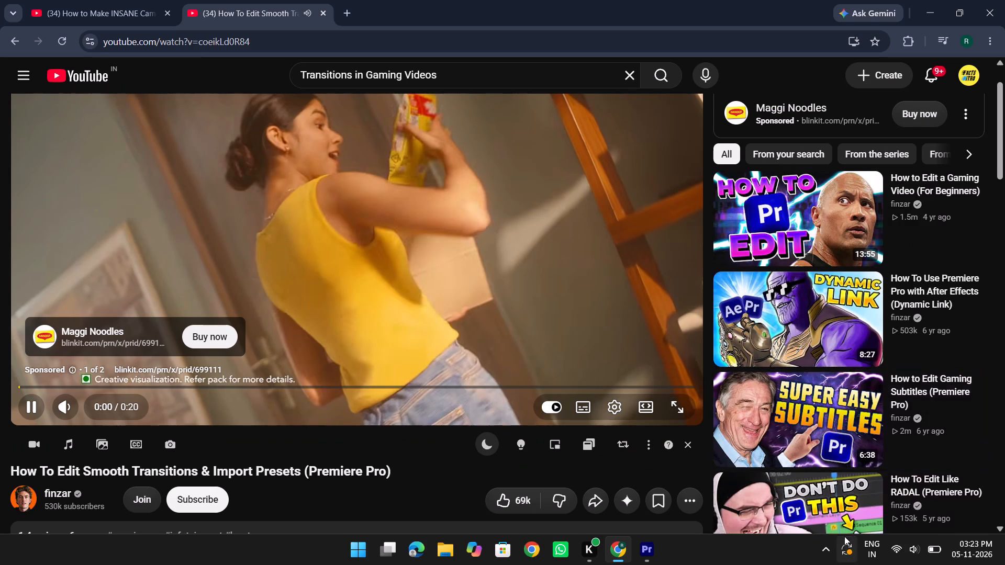
pyautogui.scroll(-2, 844, 467)
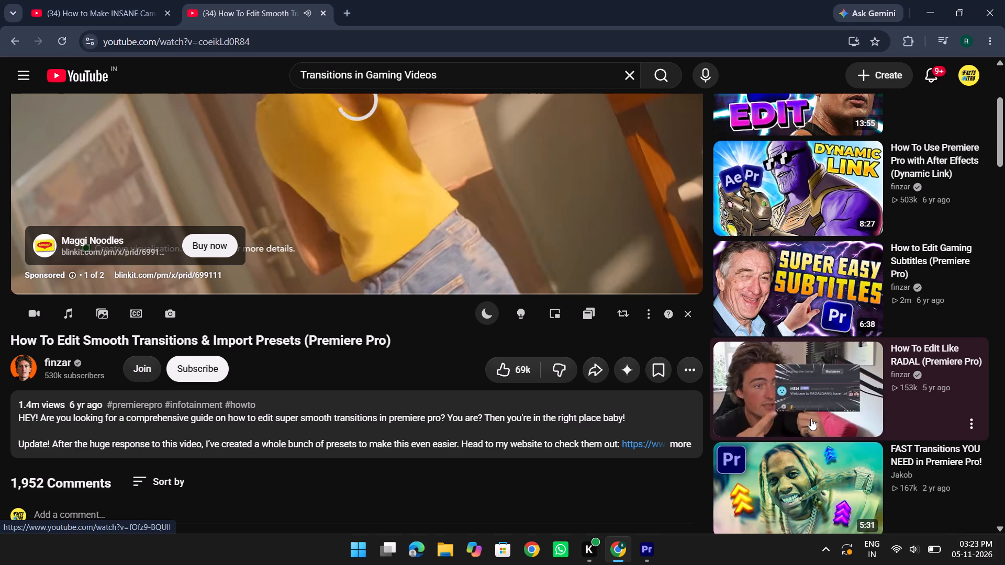
pyautogui.scroll(4, 690, 492)
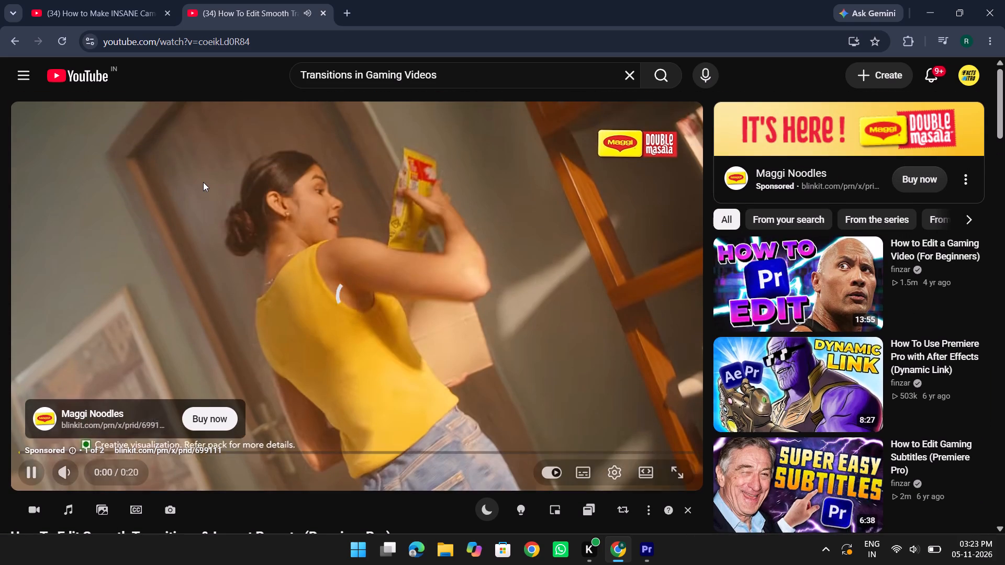
pyautogui.hotkey('ctrl', 'r')
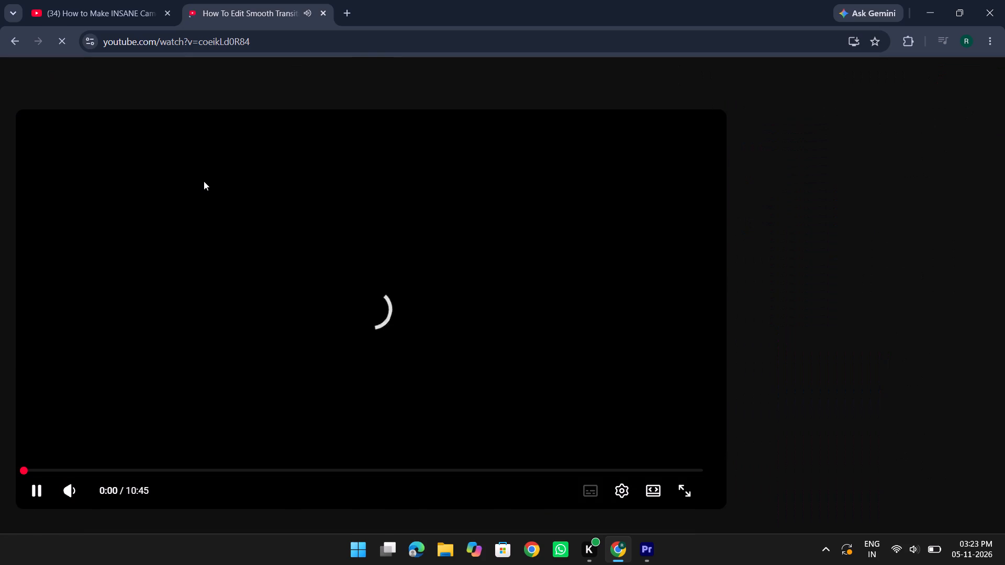